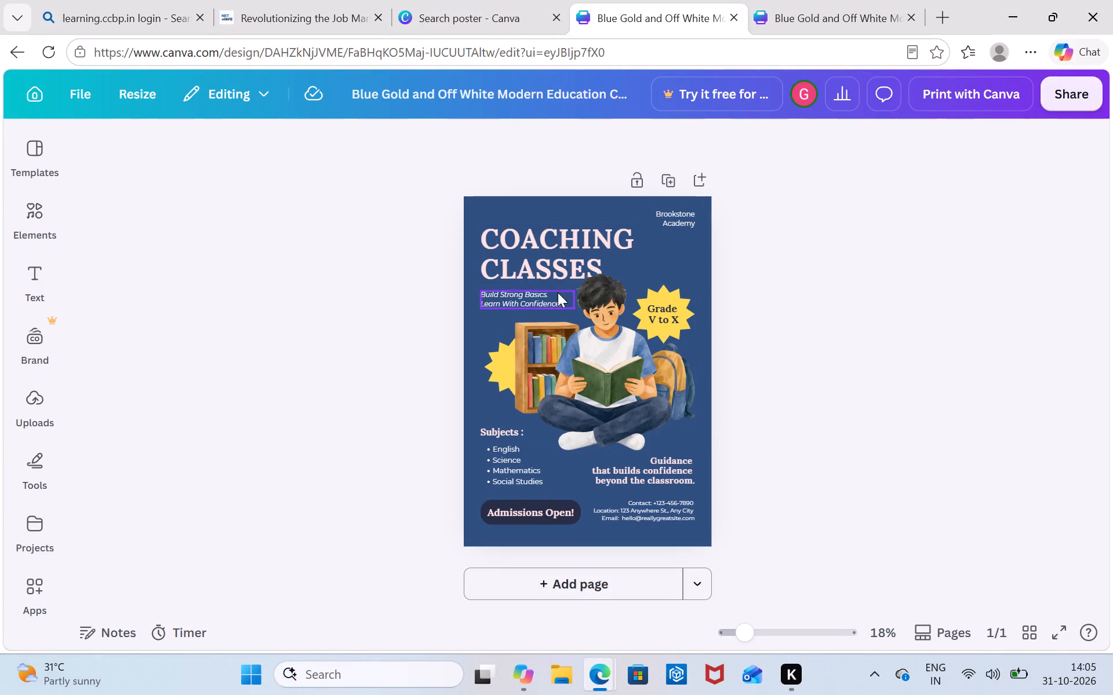
# Replace the poster's COACHING CLASSES headline with the copied text "LEARN AI".
pyautogui.click(525, 252)
pyautogui.tripleClick(525, 252)
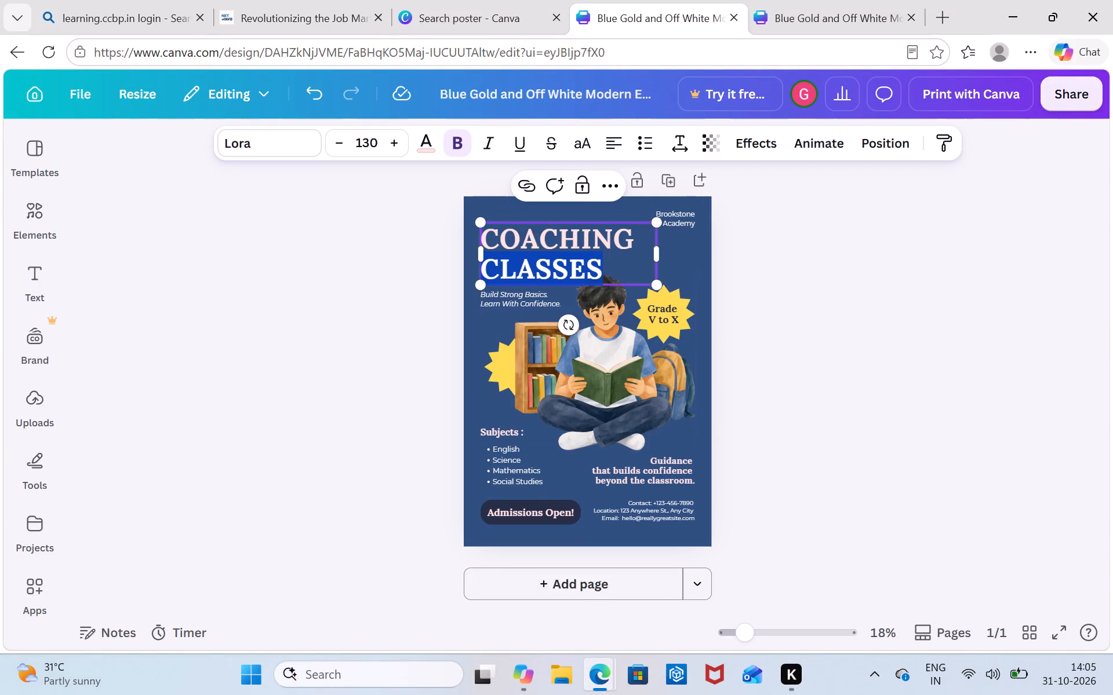
pyautogui.doubleClick(525, 252)
pyautogui.hotkey('ctrl', 'a')
pyautogui.hotkey('ctrl', 'v')
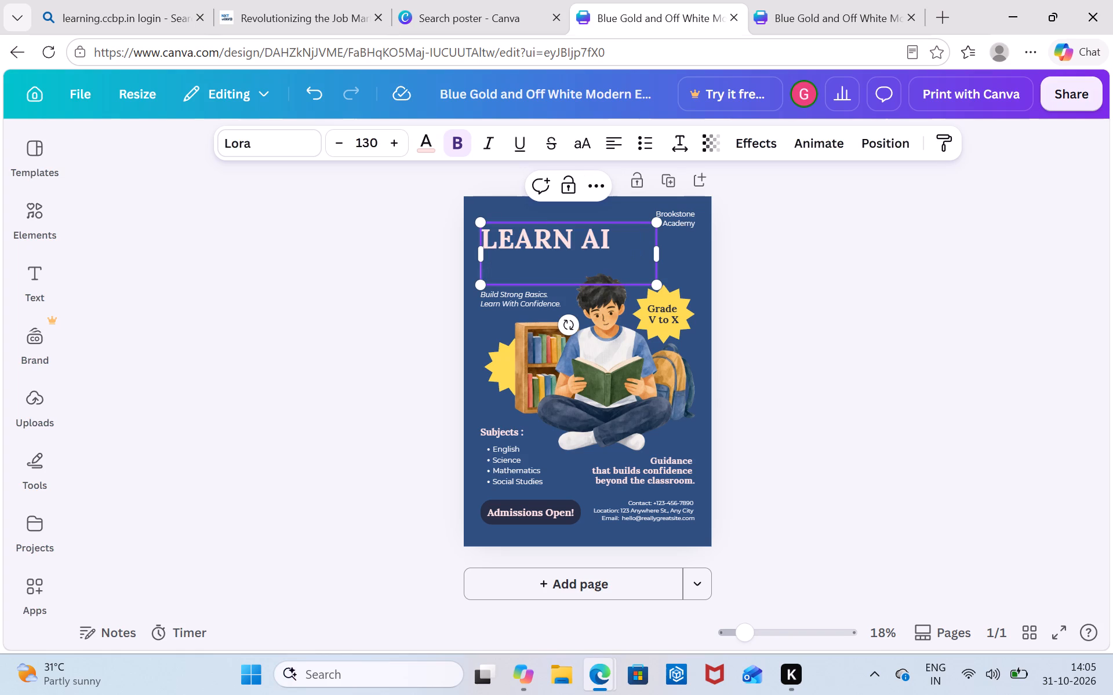
pyautogui.click(550, 262)
pyautogui.click(773, 255)
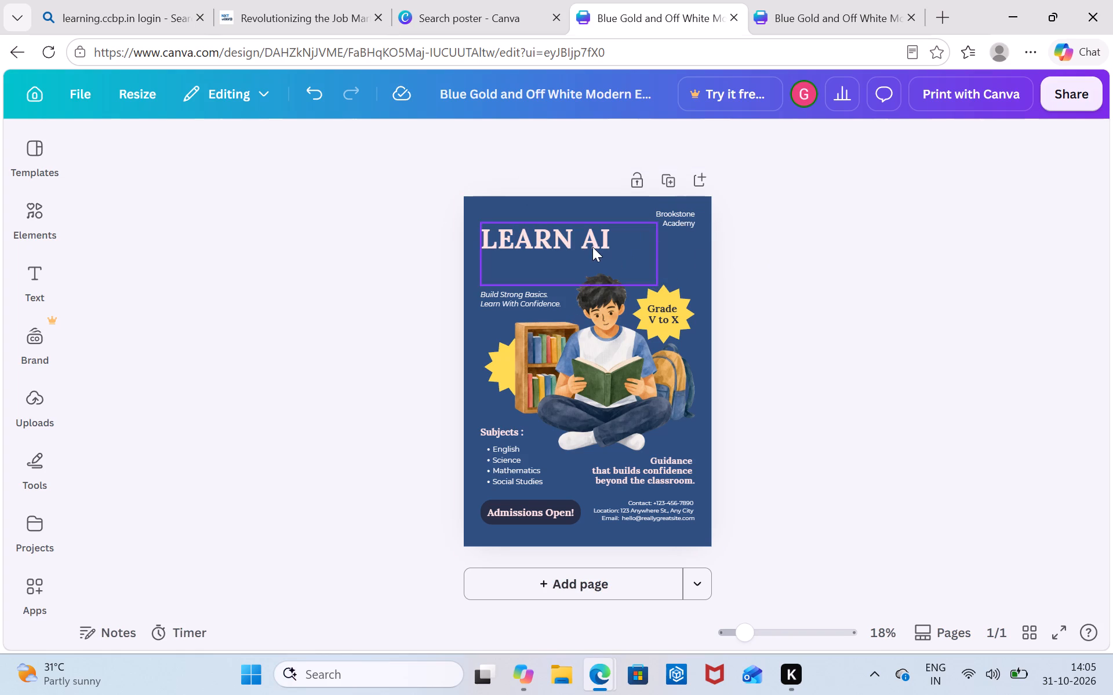
# Resize the LEARN AI headline slightly to a font size of about 129.
pyautogui.click(588, 244)
pyautogui.moveTo(657, 283); pyautogui.dragTo(653, 273)
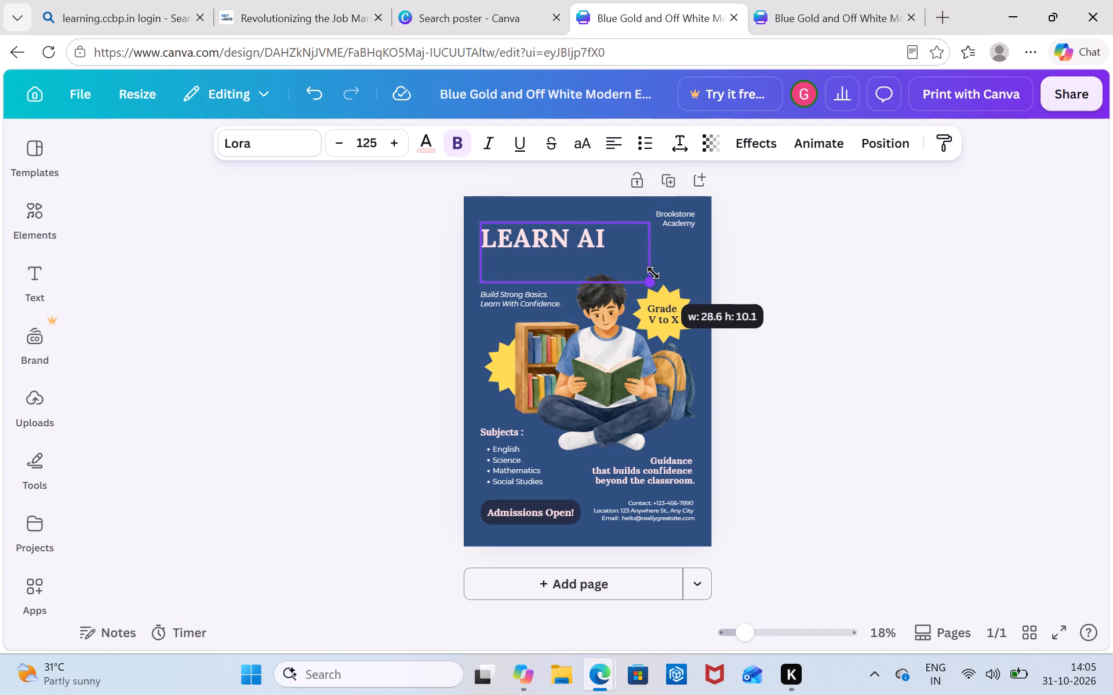
pyautogui.moveTo(653, 273); pyautogui.dragTo(660, 273)
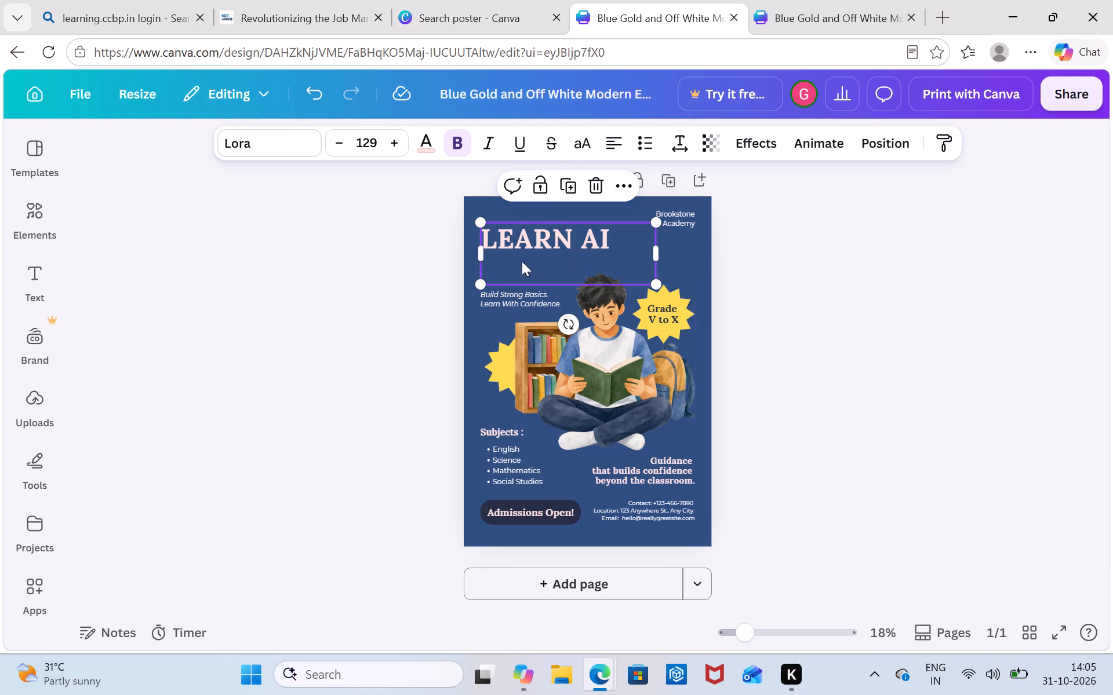
# Remove the empty second line after LEARN AI in the headline text box.
pyautogui.click(515, 262)
pyautogui.click(515, 262)
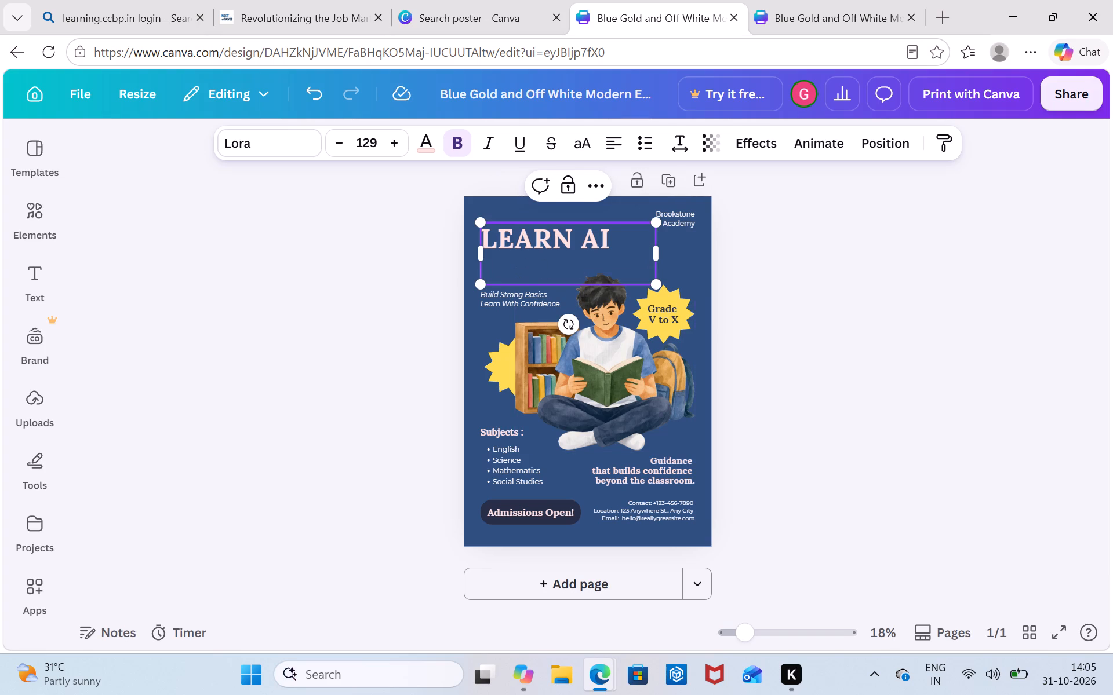
pyautogui.click(620, 232)
pyautogui.press('Delete')
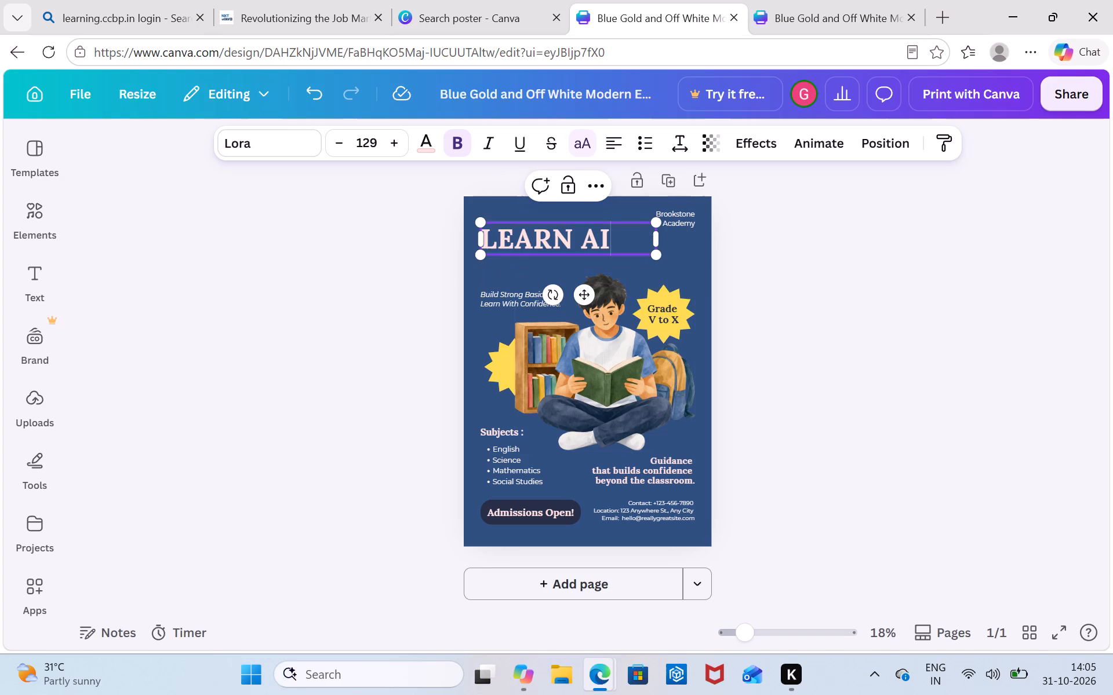
pyautogui.click(732, 288)
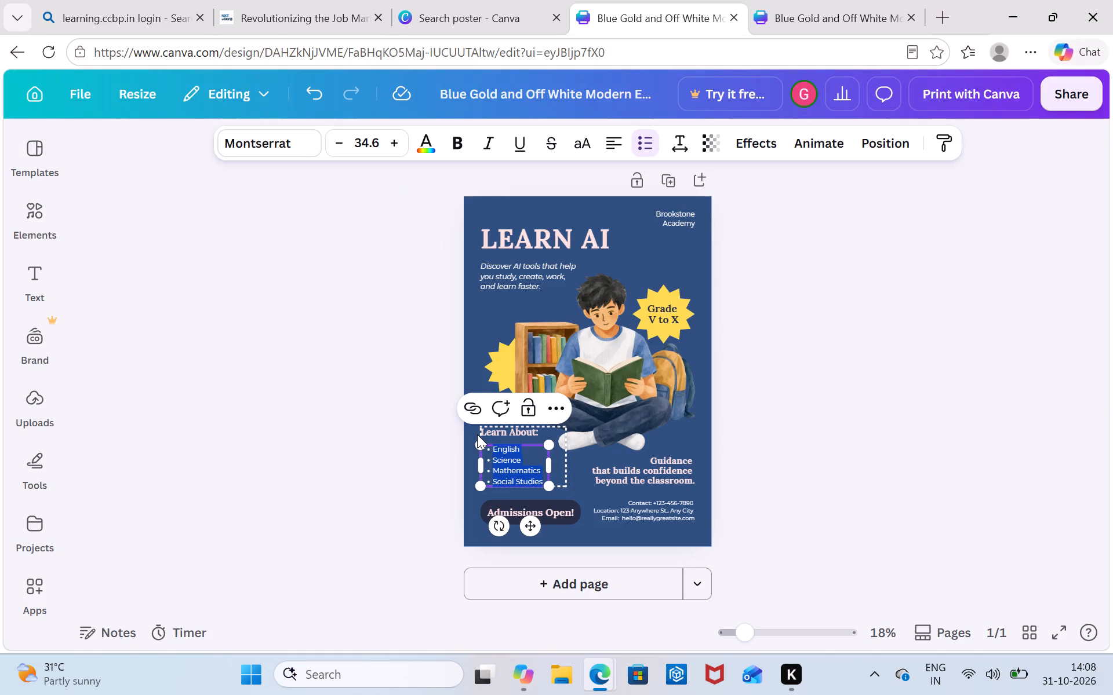
pyautogui.hotkey('ctrl', 'v')
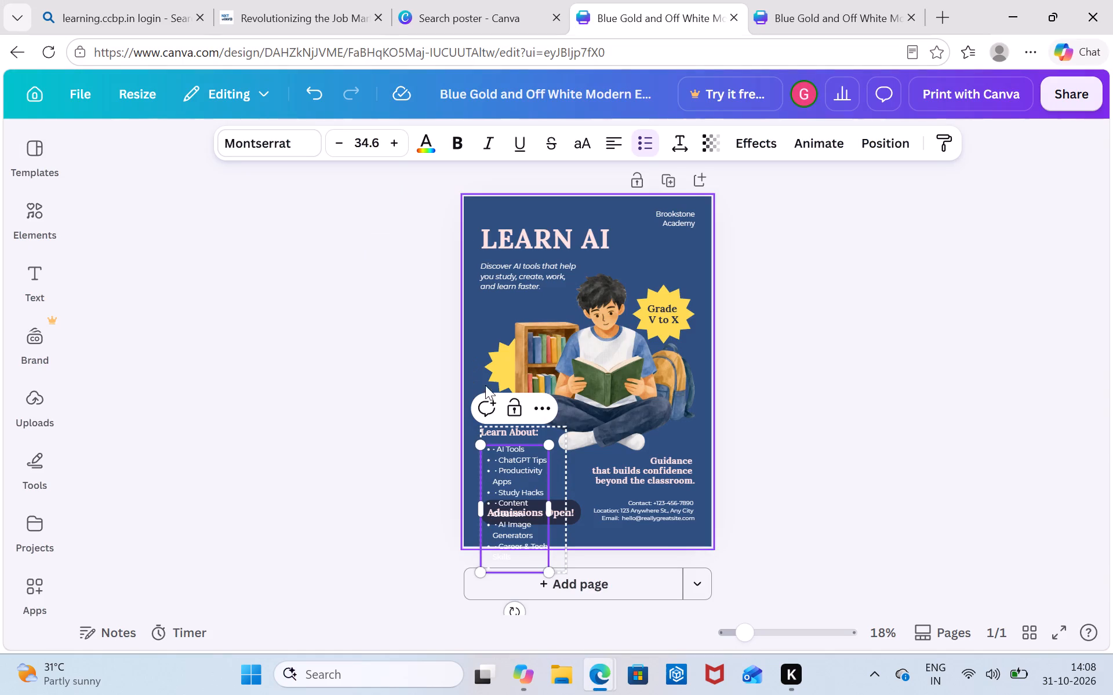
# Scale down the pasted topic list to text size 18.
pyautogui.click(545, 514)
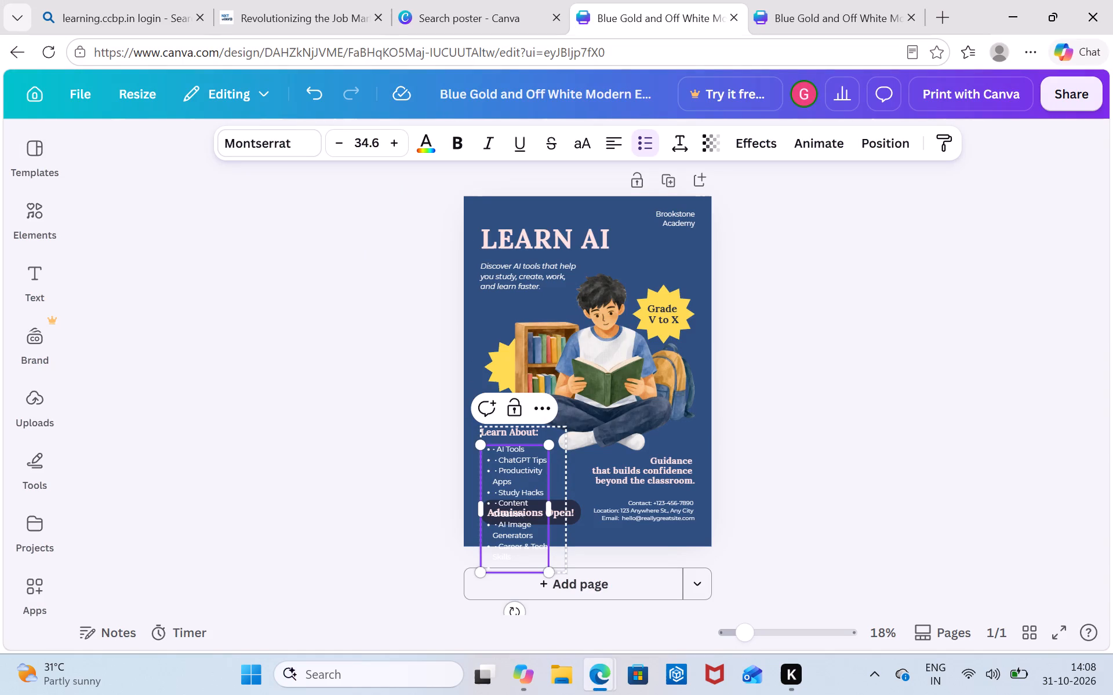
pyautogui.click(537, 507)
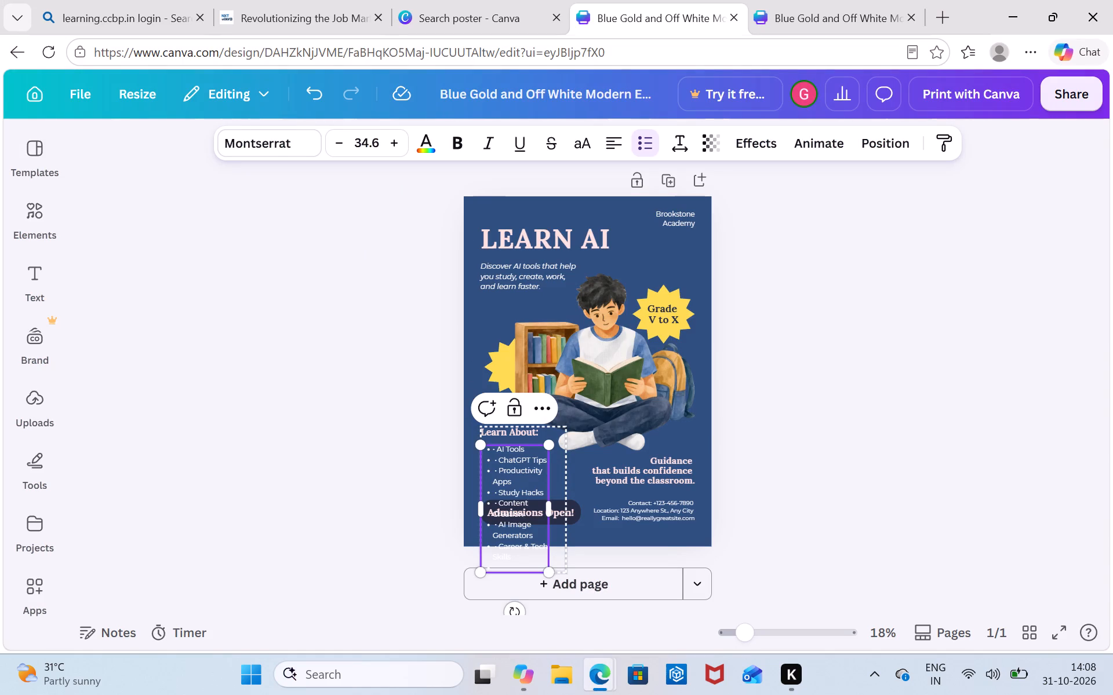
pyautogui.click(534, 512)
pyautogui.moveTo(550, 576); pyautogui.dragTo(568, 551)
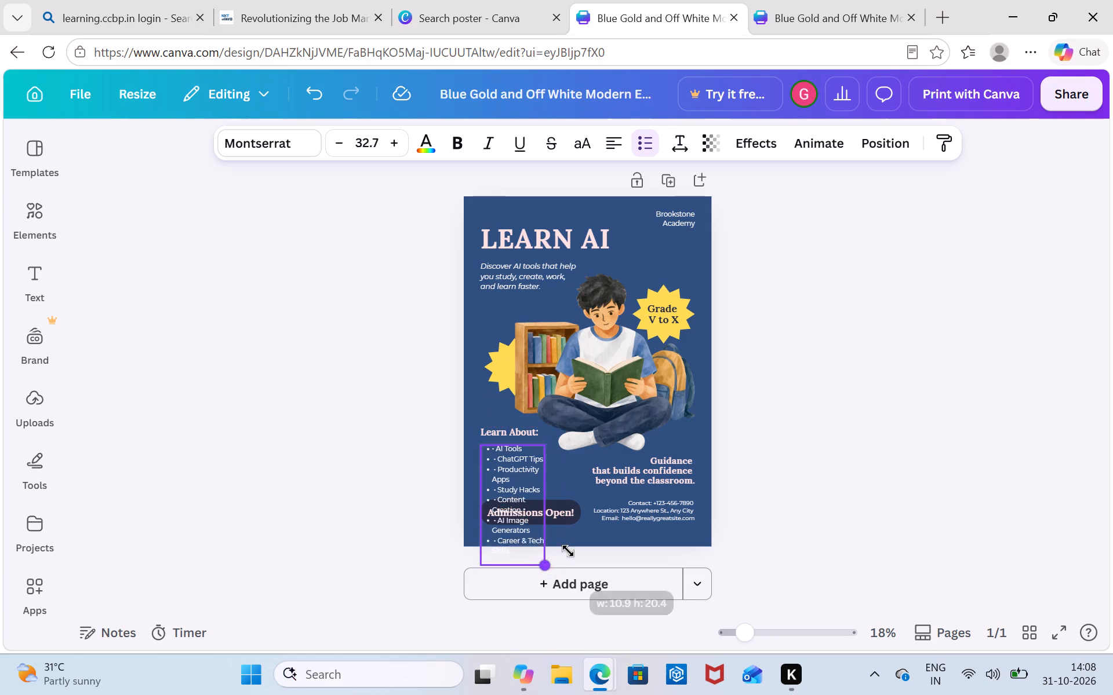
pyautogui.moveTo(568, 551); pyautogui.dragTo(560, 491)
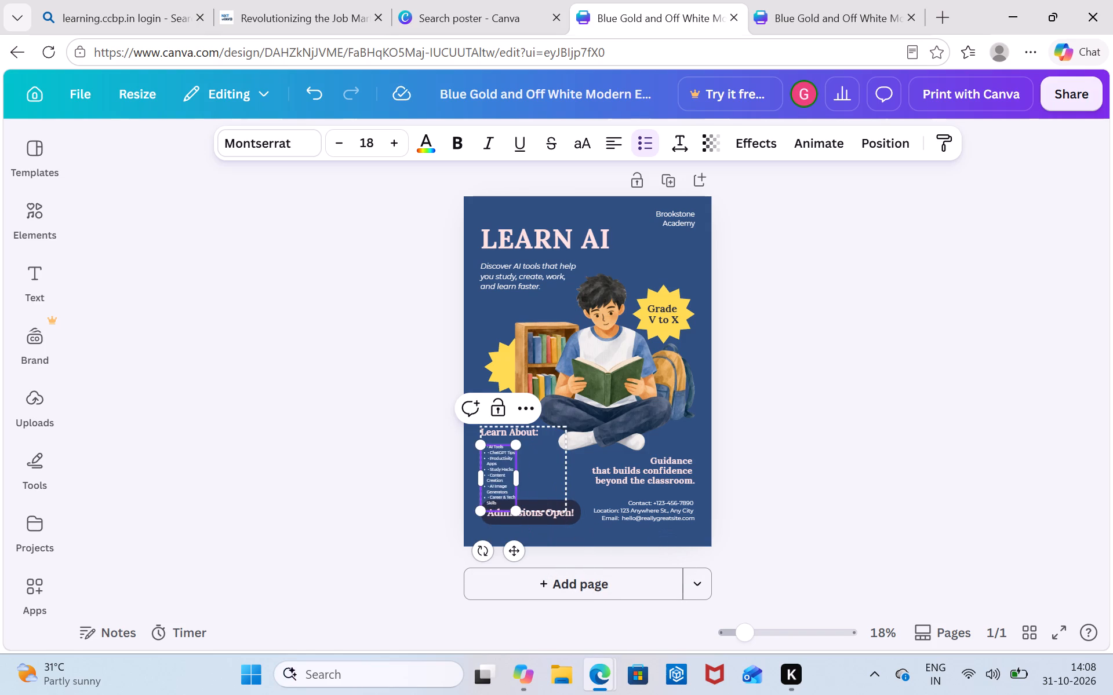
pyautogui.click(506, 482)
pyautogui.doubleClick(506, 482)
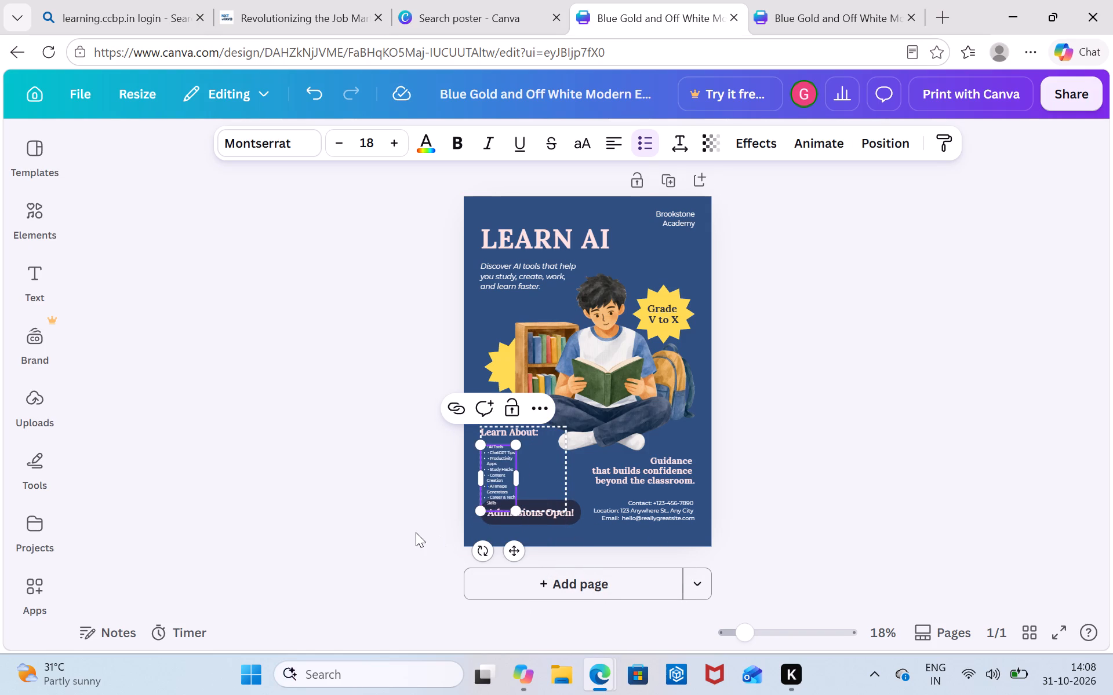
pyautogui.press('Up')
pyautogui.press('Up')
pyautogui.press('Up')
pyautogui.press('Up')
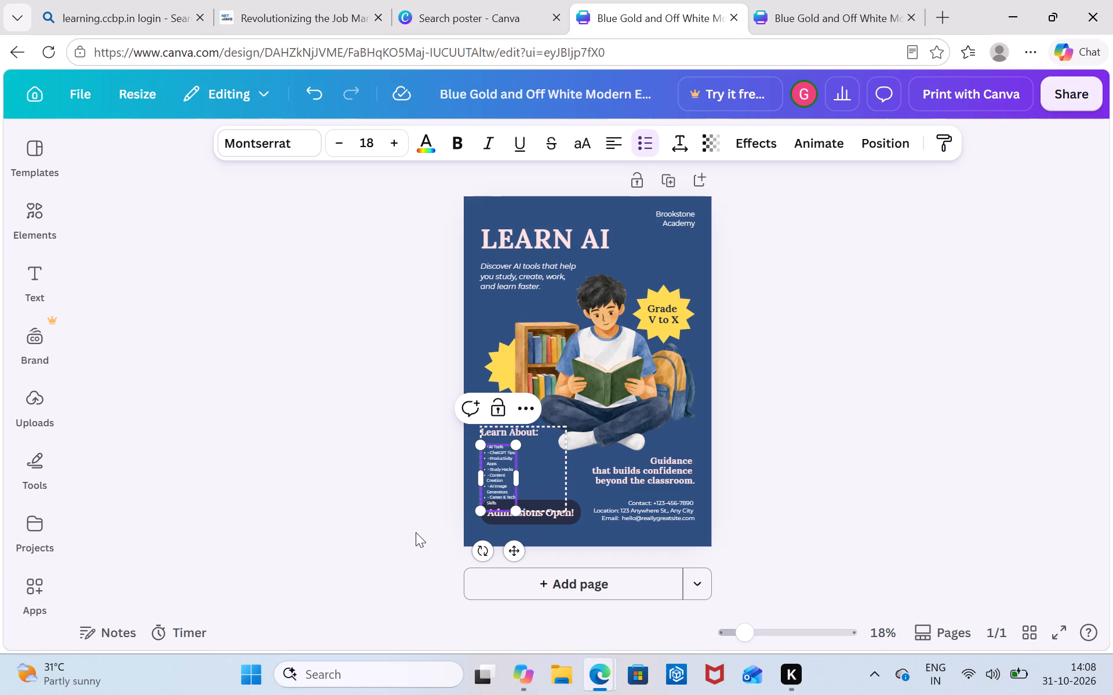
# Enlarge the topic list to about size 41.5 and widen its text box so each topic fits on one line.
pyautogui.moveTo(518, 513); pyautogui.dragTo(549, 530)
pyautogui.moveTo(549, 530); pyautogui.dragTo(606, 577)
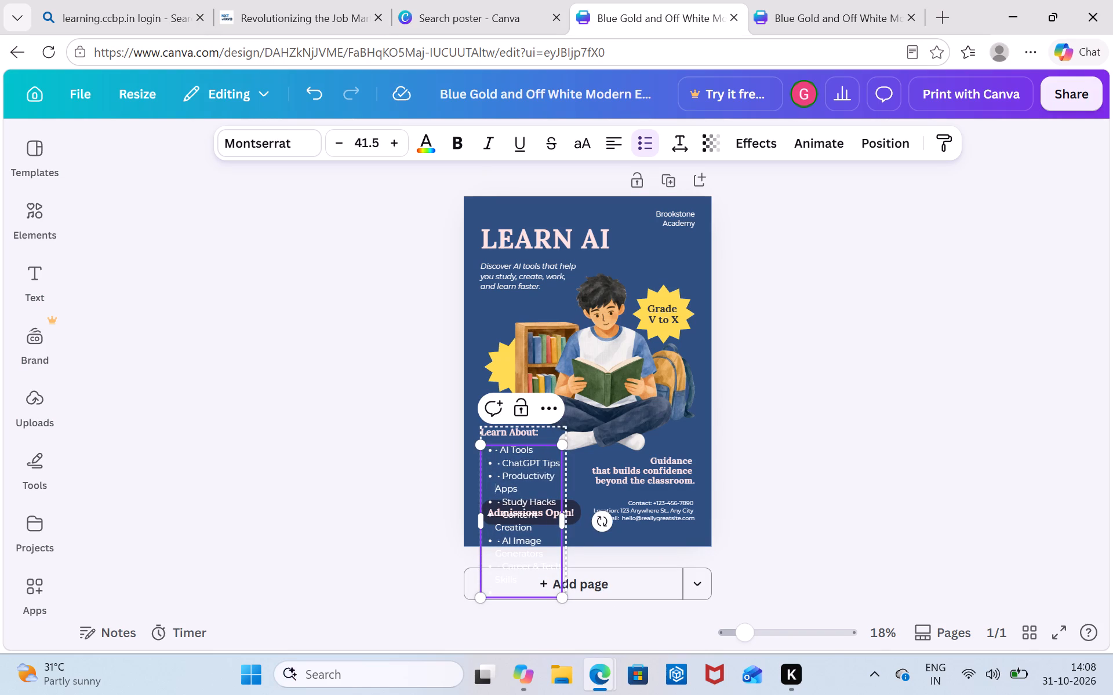
pyautogui.click(526, 492)
pyautogui.moveTo(564, 520); pyautogui.dragTo(614, 521)
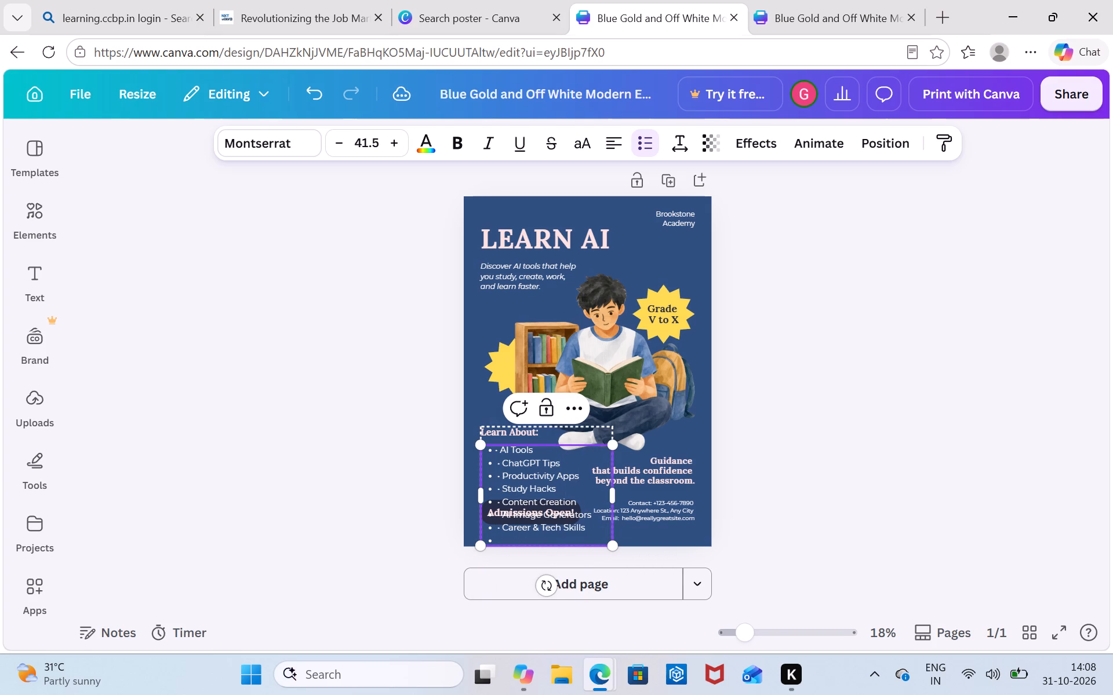
# Delete the Content Creation item from the topic list.
pyautogui.tripleClick(579, 502)
pyautogui.press('BackSpace')
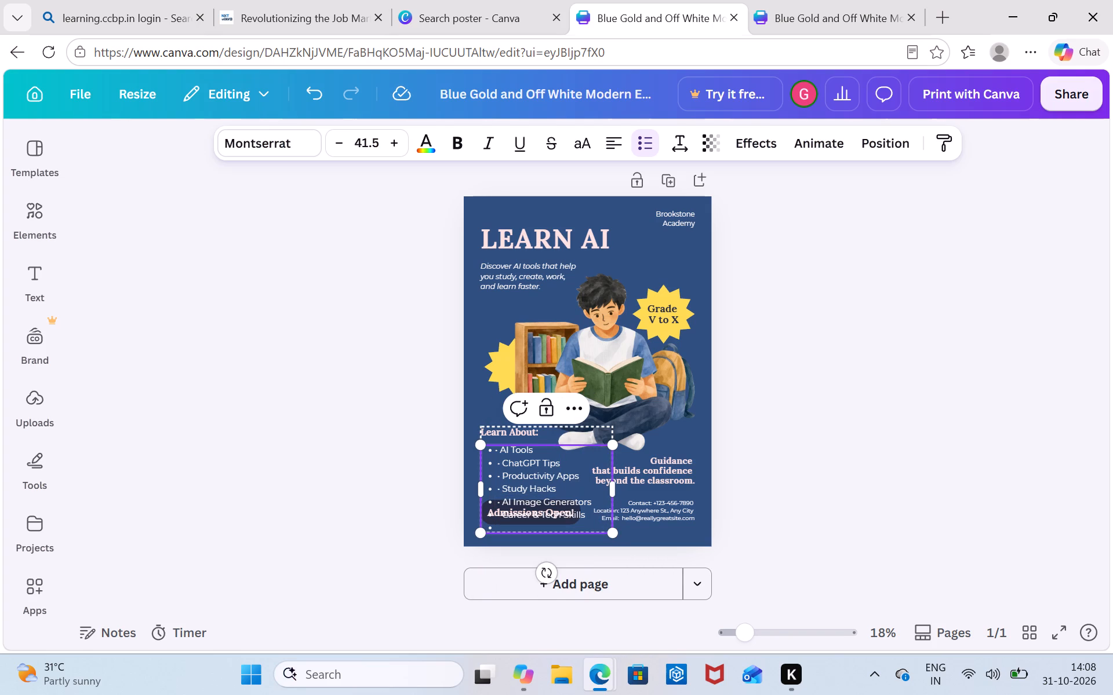
# Remove the duplicate inner bullets before AI Image Generators, Study Hacks and Productivity Apps, keeping the list's own bullets.
pyautogui.click(503, 503)
pyautogui.press('BackSpace')
pyautogui.press('BackSpace')
pyautogui.press('Up')
pyautogui.press('Right')
pyautogui.press('BackSpace')
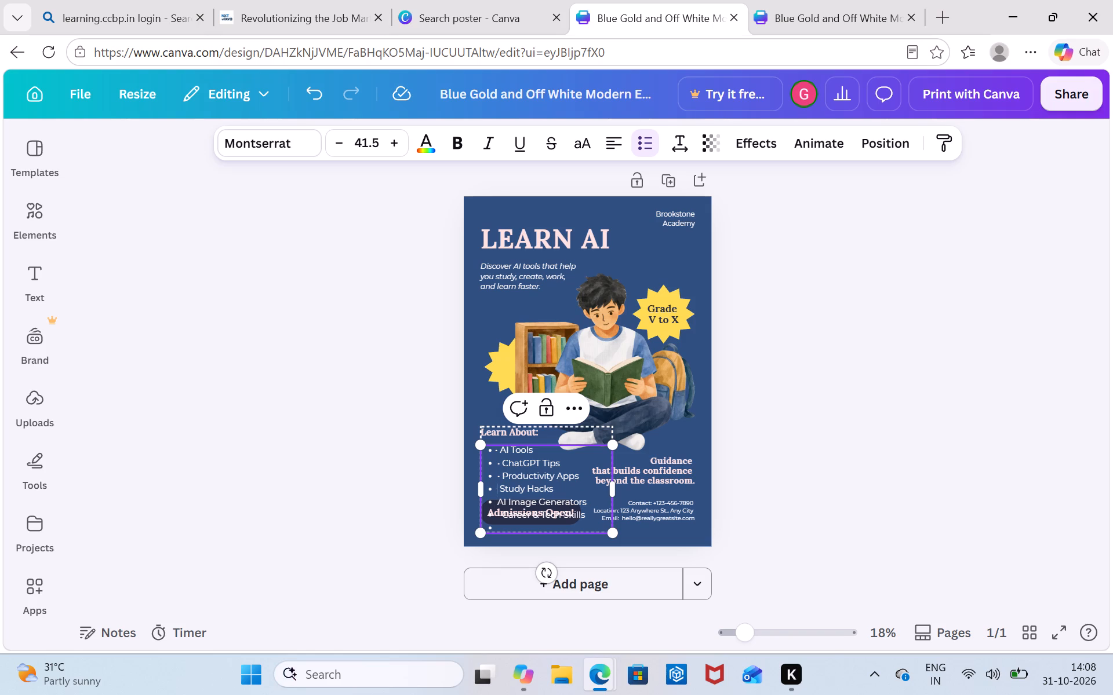
pyautogui.press('BackSpace')
pyautogui.press('Up')
pyautogui.press('Right')
pyautogui.press('Right')
pyautogui.press('BackSpace')
pyautogui.press('BackSpace')
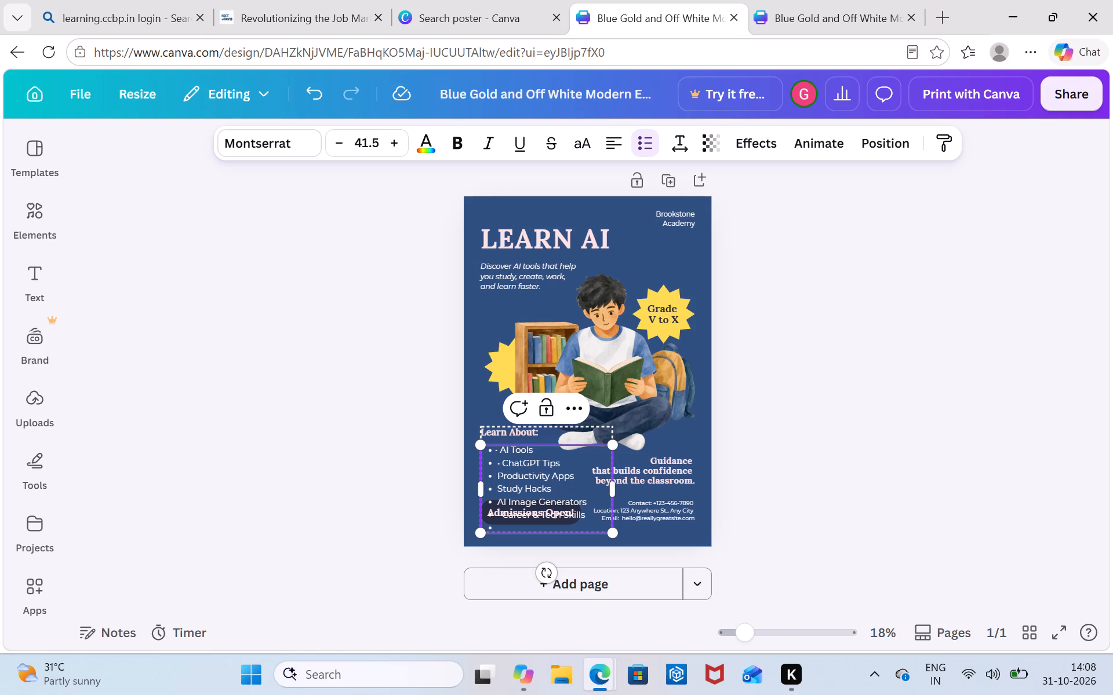
# Remove the duplicate inner bullets before ChatGPT Tips and AI Tools, keeping the list's own bullets.
pyautogui.press('Up')
pyautogui.press('Up')
pyautogui.press('Down')
pyautogui.press('Right')
pyautogui.press('Right')
pyautogui.press('BackSpace')
pyautogui.press('BackSpace')
pyautogui.press('Up')
pyautogui.press('Right')
pyautogui.press('BackSpace')
pyautogui.press('BackSpace')
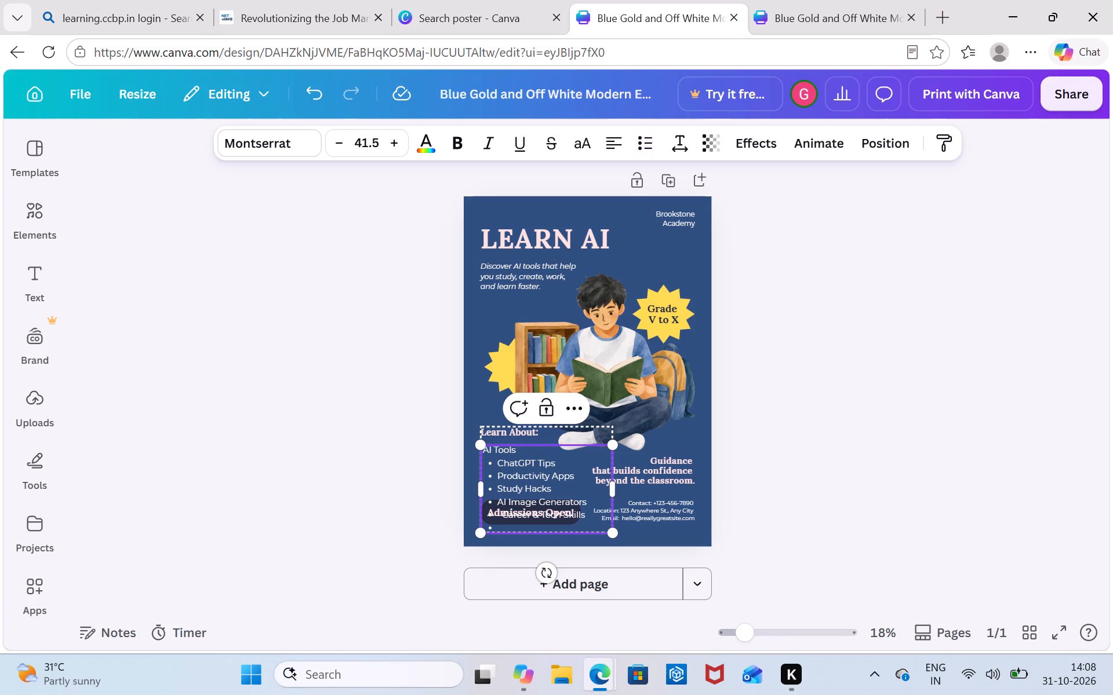
pyautogui.hotkey('ctrl', 'z')
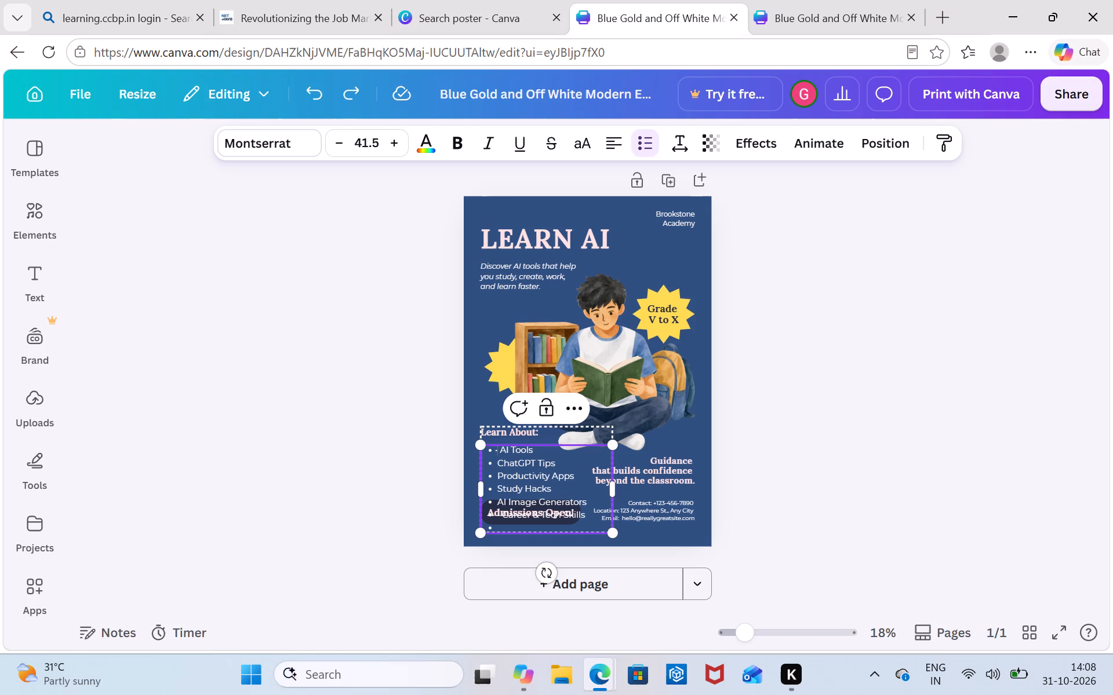
pyautogui.press('BackSpace')
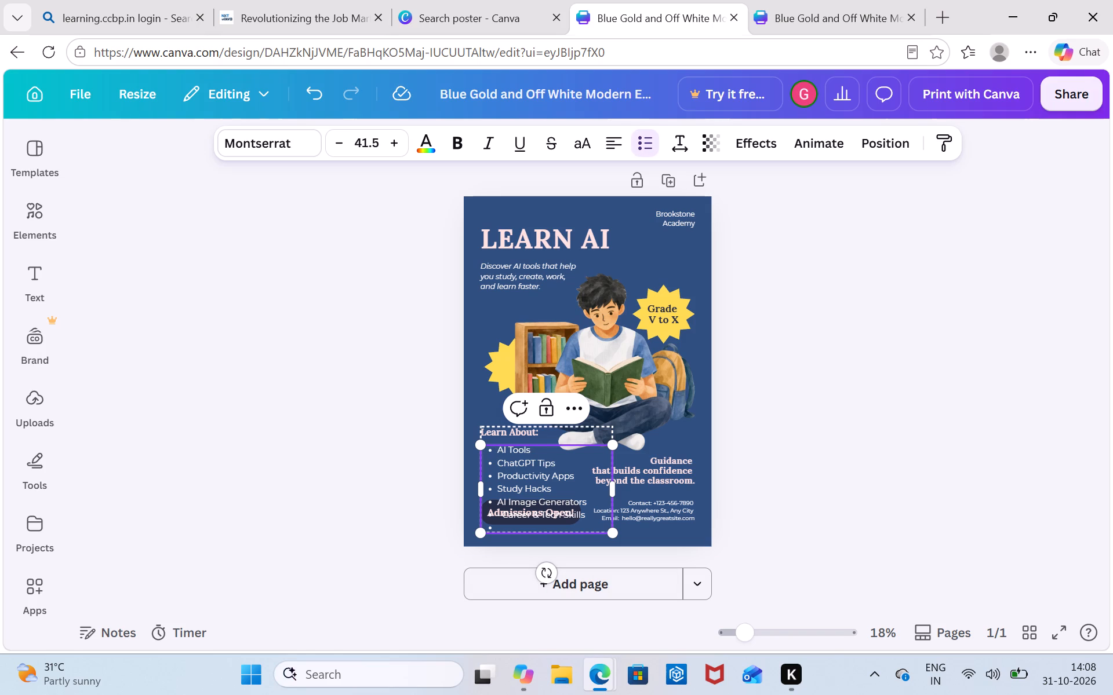
# Scale the topic list down to about size 26.9 so it fits above the Admissions Open! label.
pyautogui.click(516, 517)
pyautogui.moveTo(612, 533); pyautogui.dragTo(565, 495)
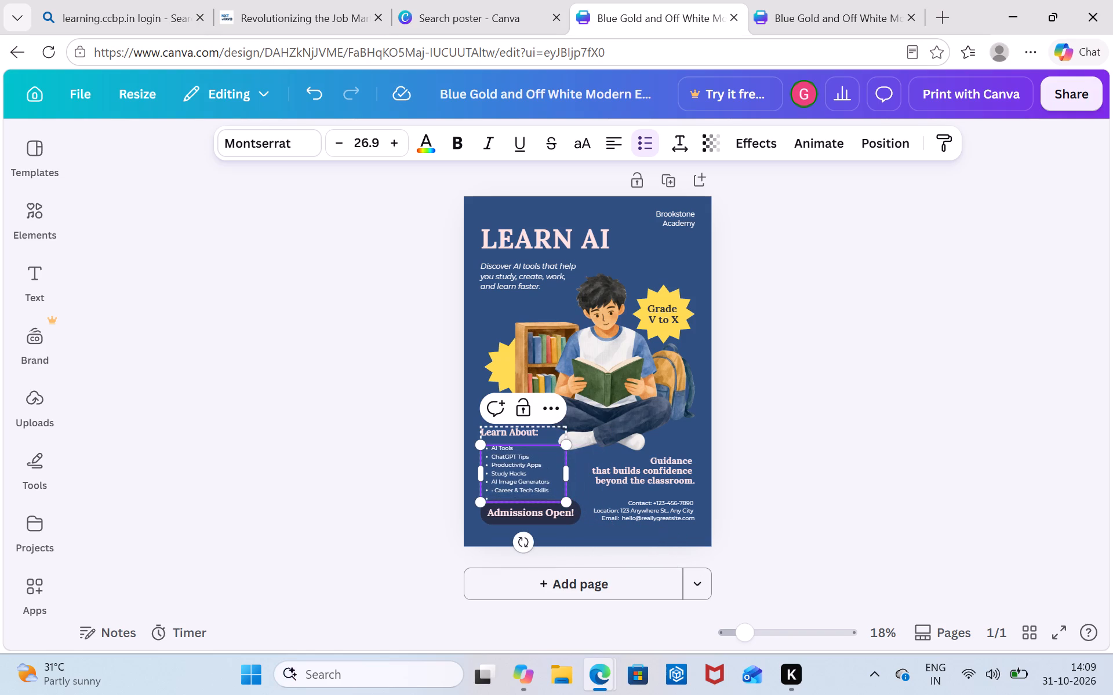
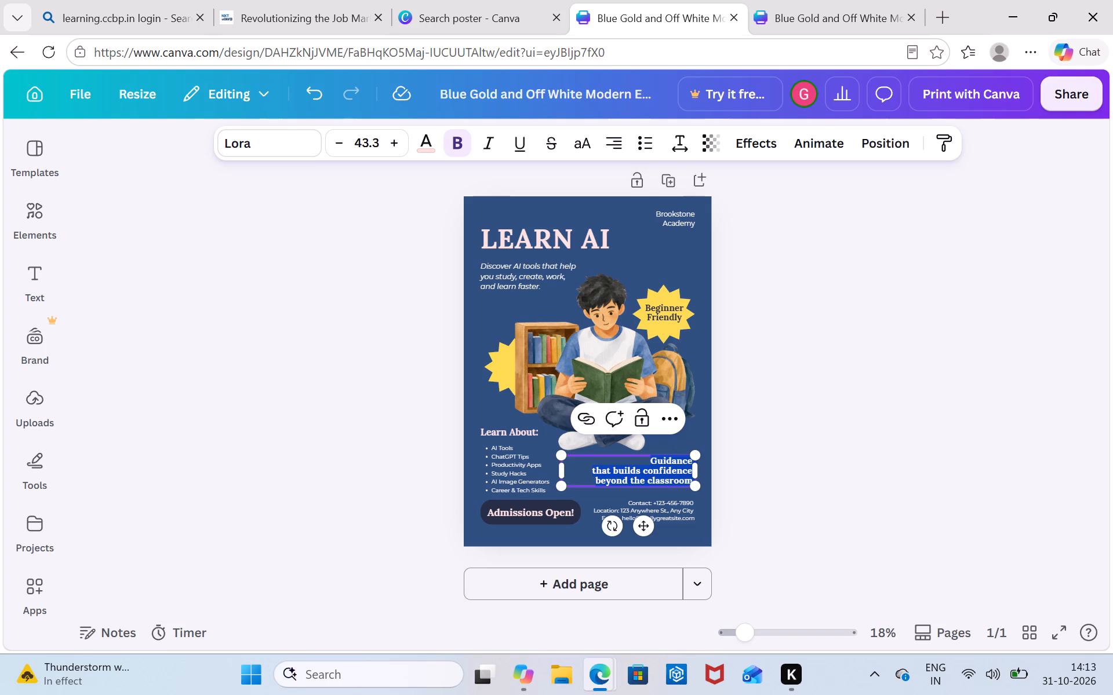
pyautogui.hotkey('ctrl', 'v')
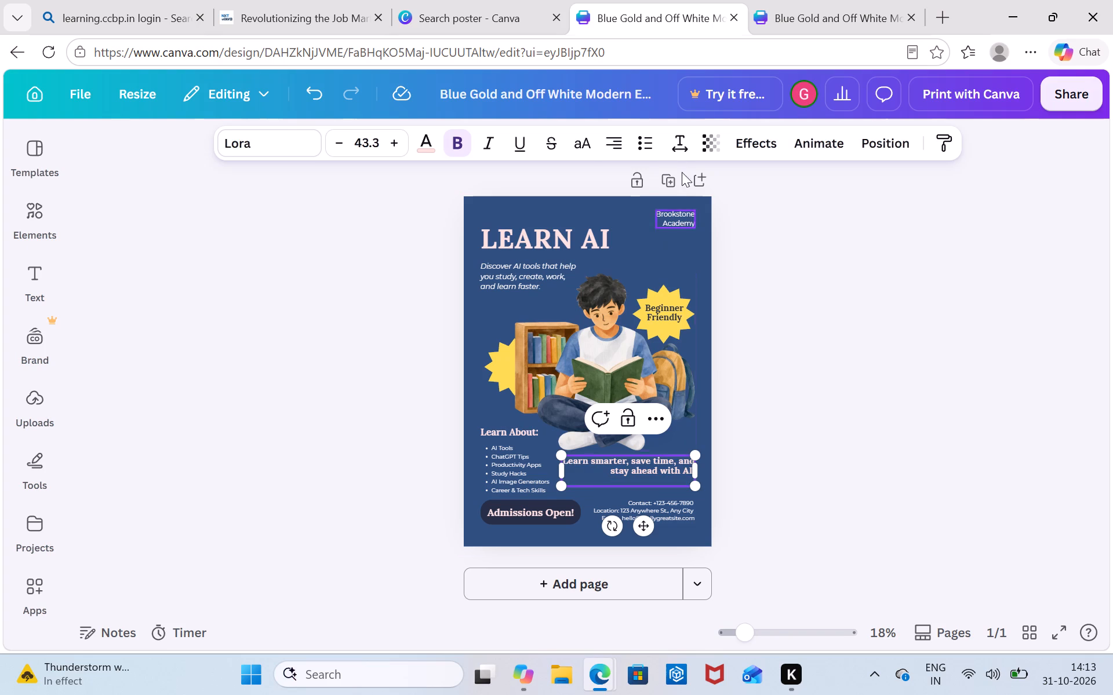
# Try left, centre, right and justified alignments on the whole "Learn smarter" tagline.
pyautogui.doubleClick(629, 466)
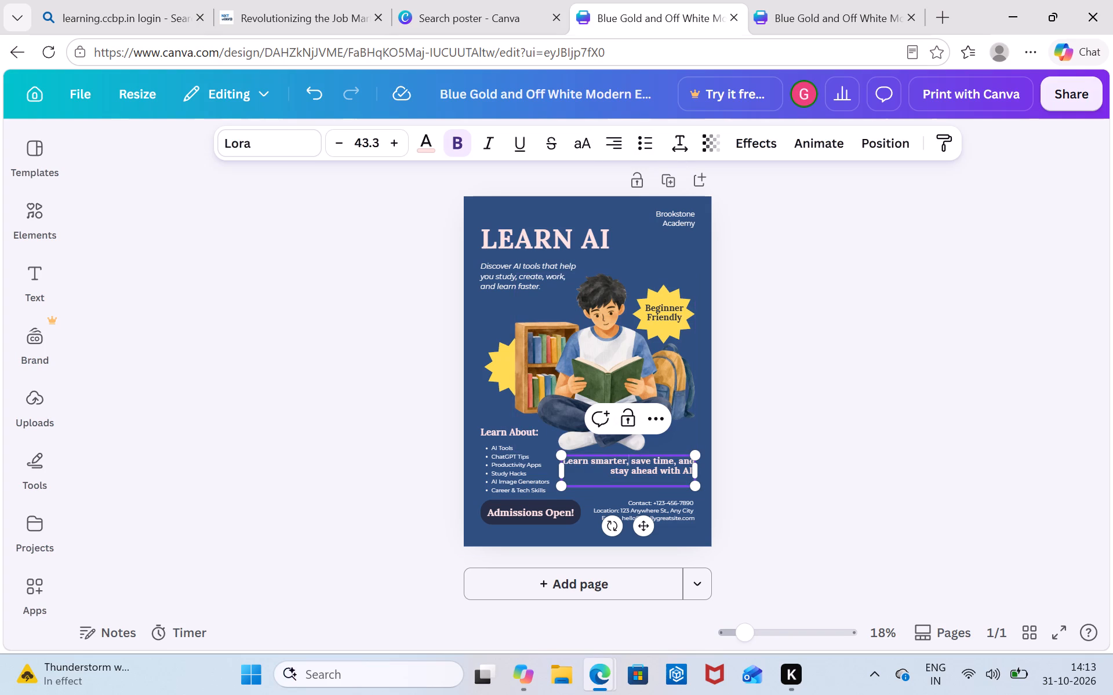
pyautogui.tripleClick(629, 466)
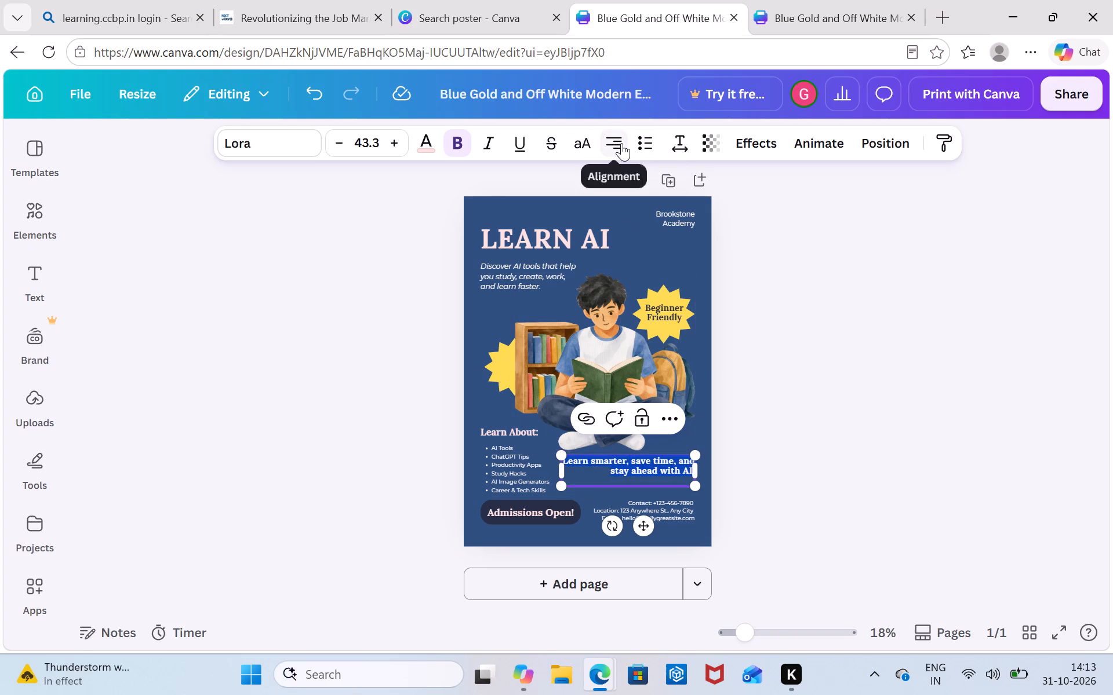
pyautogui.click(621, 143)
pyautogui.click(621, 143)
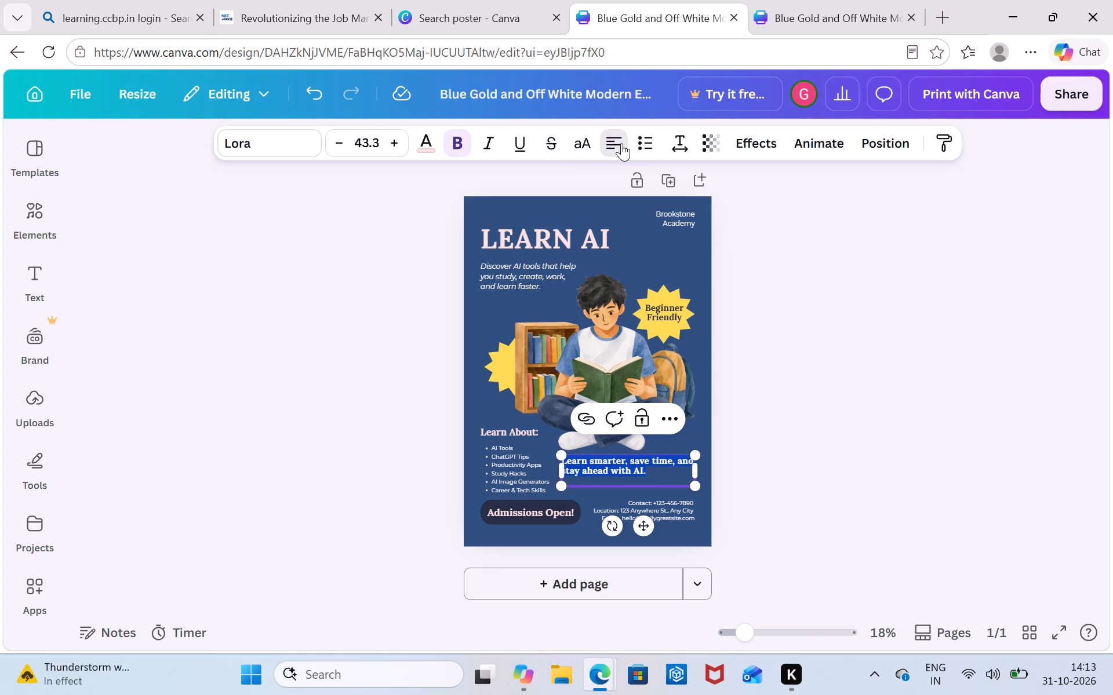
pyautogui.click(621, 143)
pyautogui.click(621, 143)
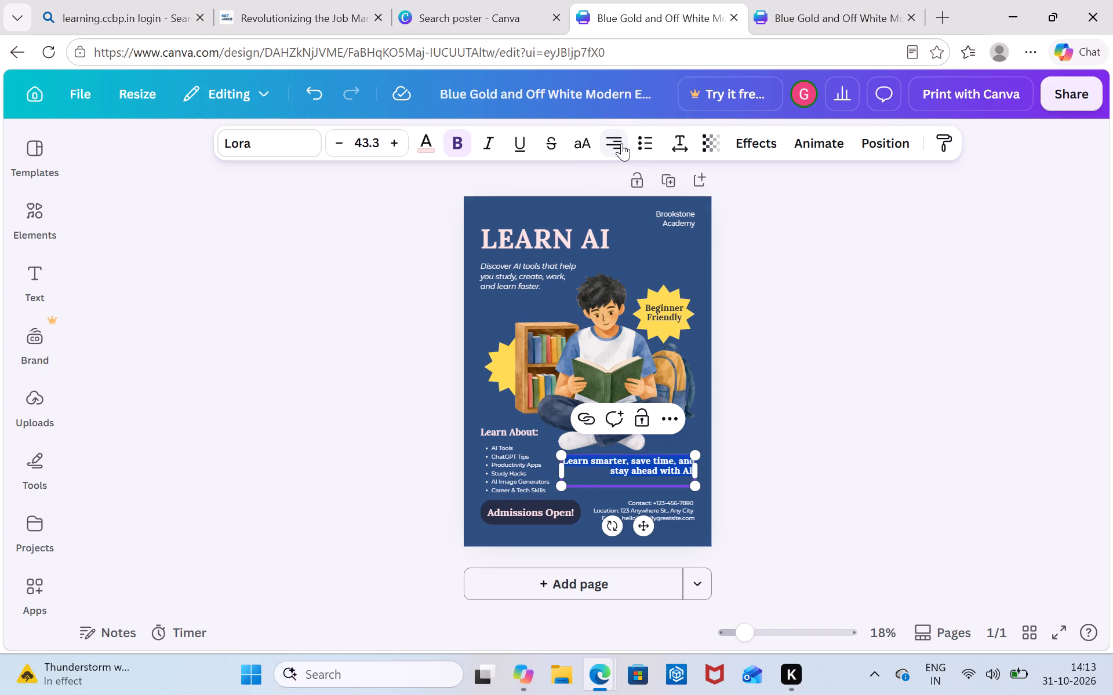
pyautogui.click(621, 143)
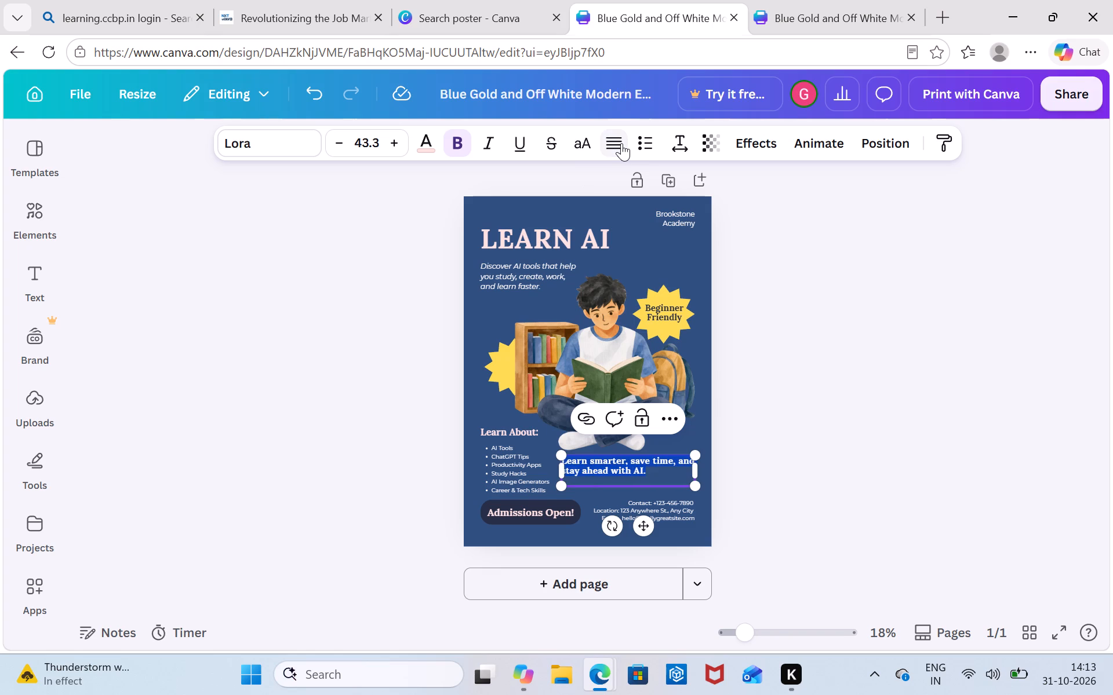
# Break the tagline after "Learn smarter," and remove the leading space before "save time".
pyautogui.click(628, 460)
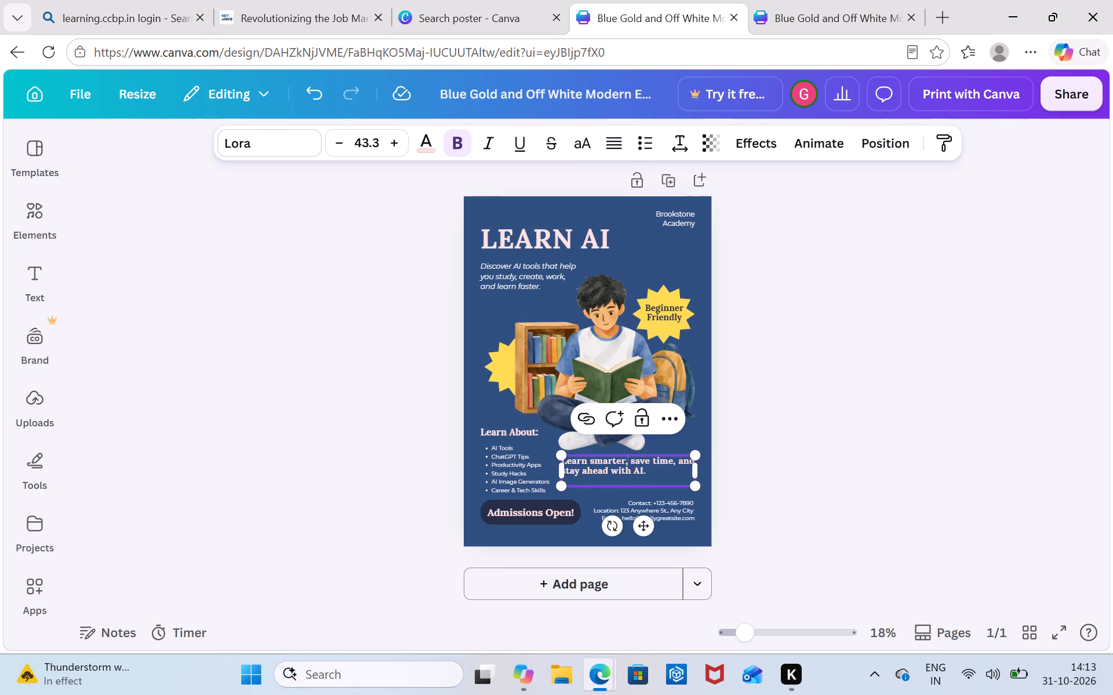
pyautogui.press('Return')
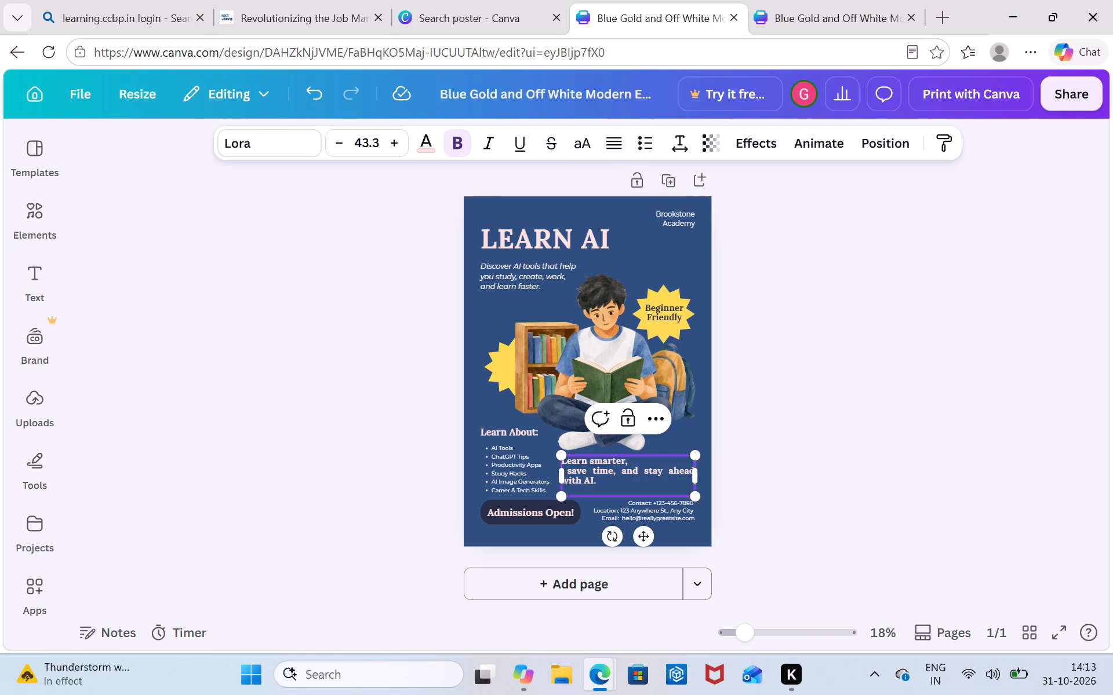
pyautogui.press('Up')
pyautogui.click(569, 473)
pyautogui.press('BackSpace')
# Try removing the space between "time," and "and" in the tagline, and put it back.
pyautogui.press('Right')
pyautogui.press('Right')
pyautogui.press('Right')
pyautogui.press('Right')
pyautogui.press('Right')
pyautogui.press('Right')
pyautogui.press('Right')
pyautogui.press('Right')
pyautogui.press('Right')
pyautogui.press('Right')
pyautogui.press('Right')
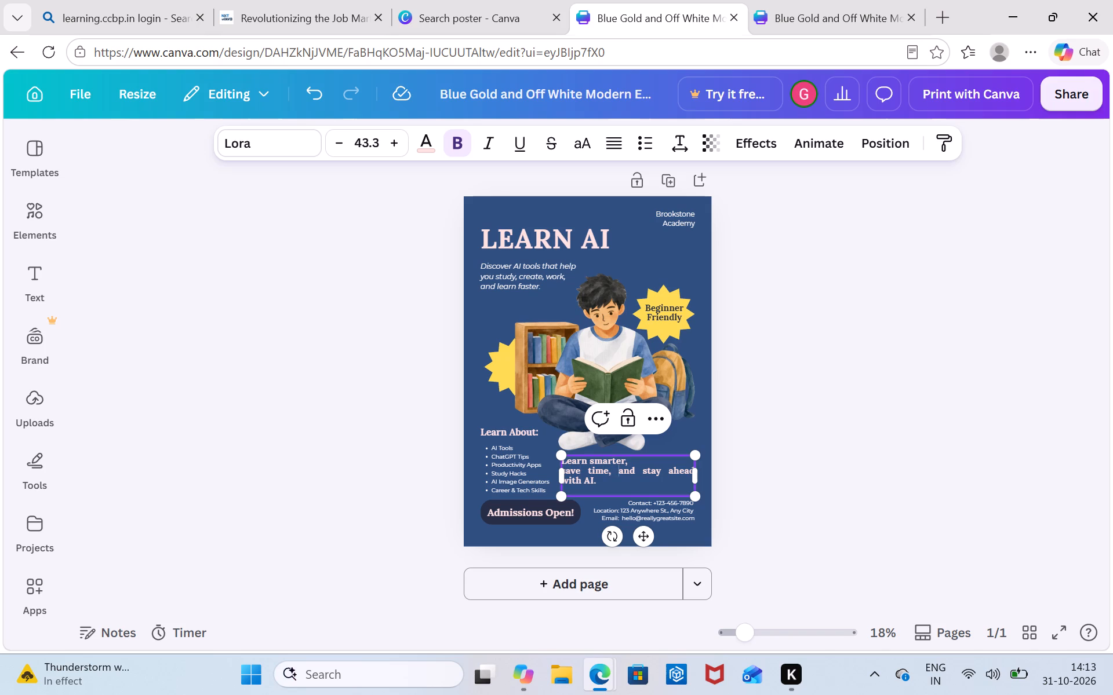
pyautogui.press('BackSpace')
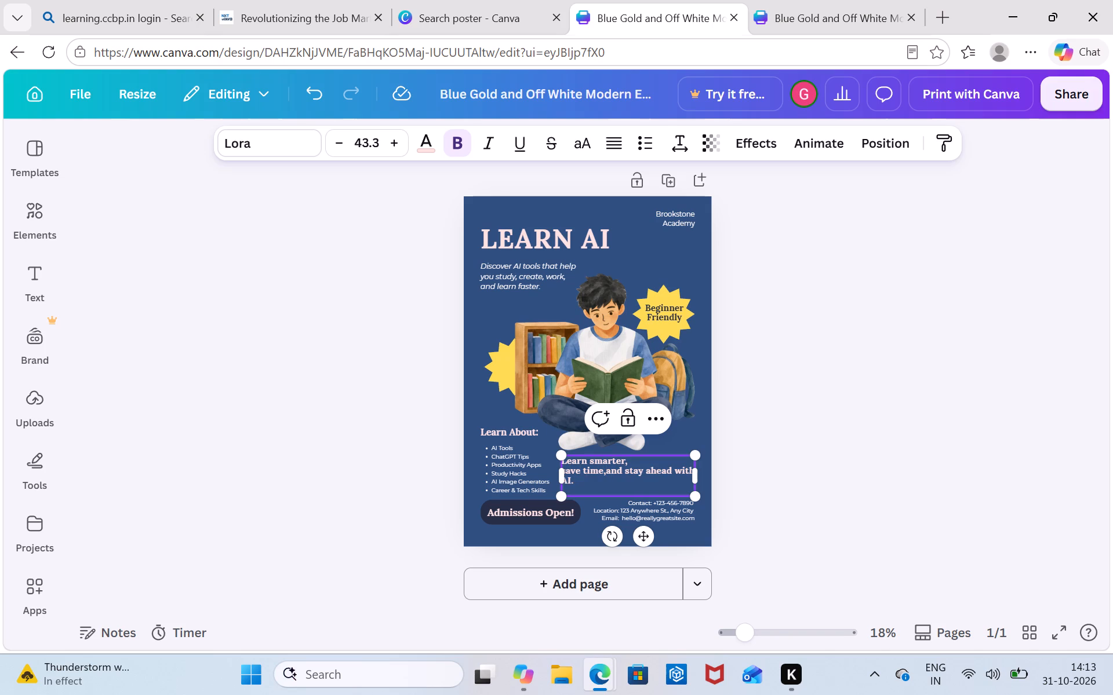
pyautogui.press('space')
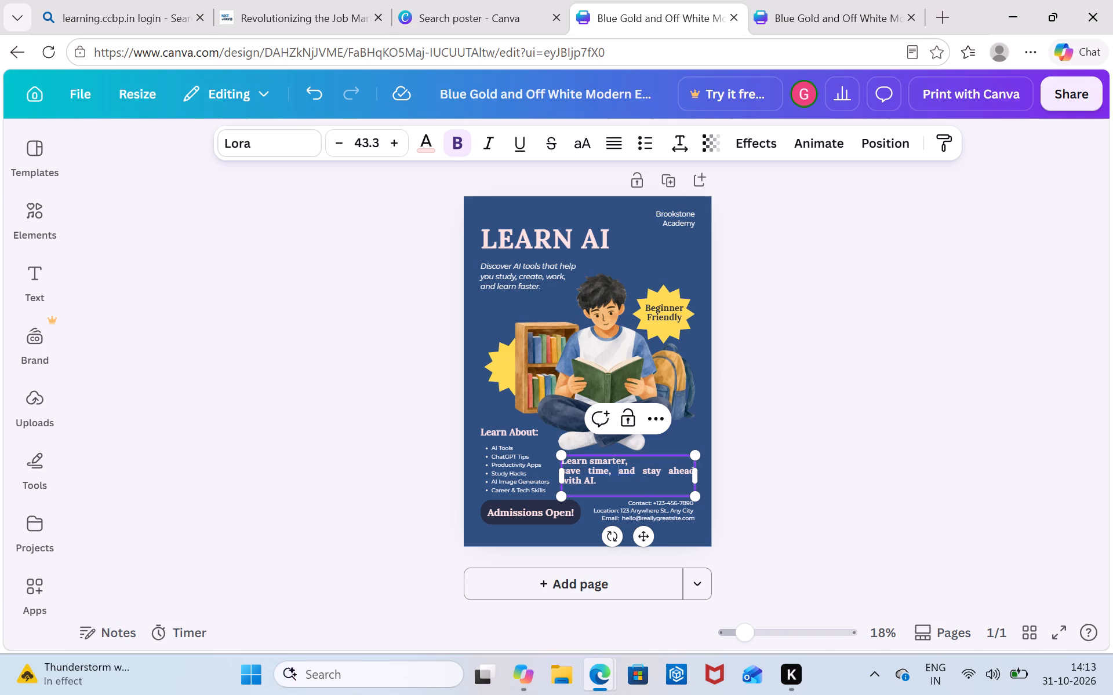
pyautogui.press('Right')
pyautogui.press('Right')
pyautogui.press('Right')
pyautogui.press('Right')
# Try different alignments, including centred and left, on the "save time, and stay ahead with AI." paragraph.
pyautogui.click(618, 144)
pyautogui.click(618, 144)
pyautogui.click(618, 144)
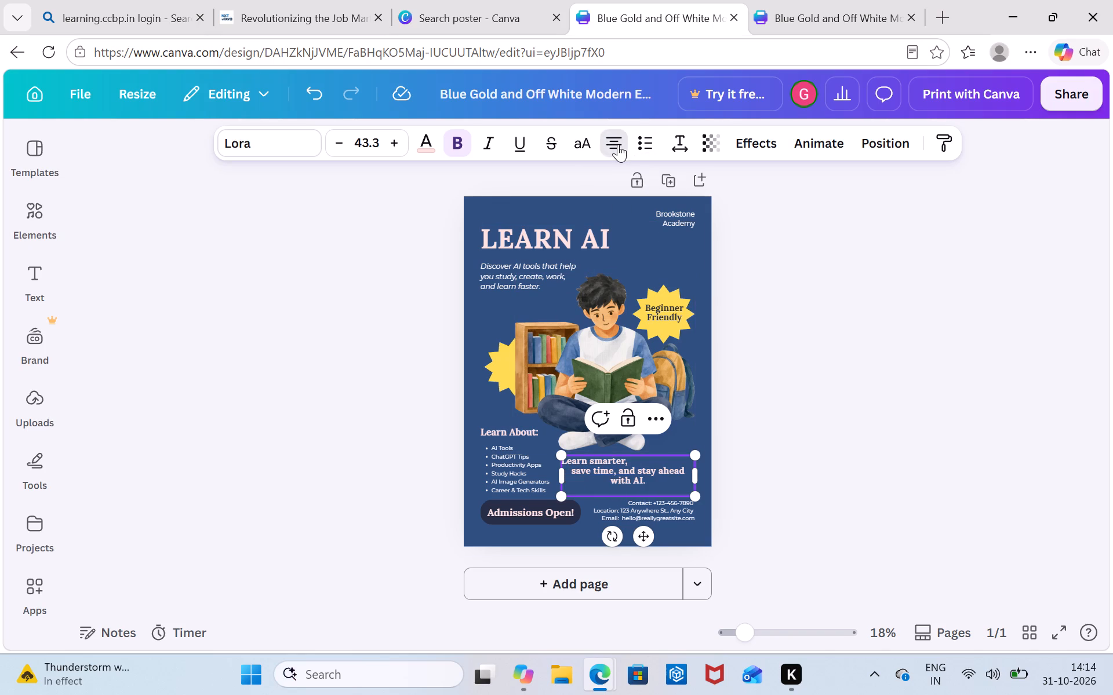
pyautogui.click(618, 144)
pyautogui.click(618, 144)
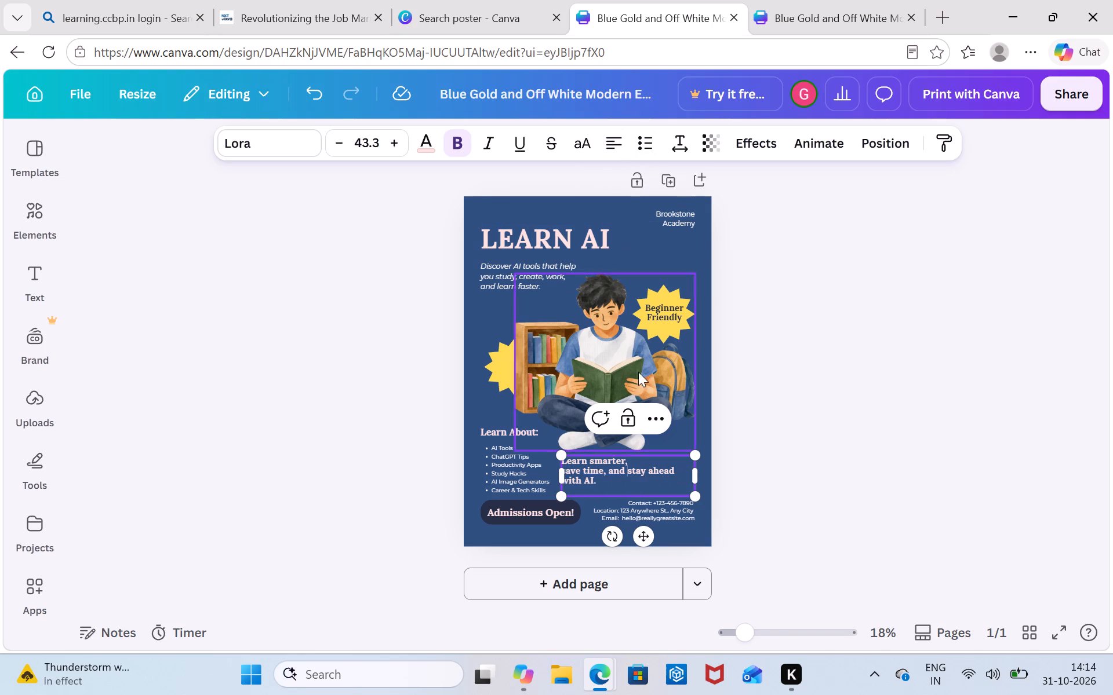
# Right-align the entire tagline, including both "Learn smarter," and "save time, and stay ahead with AI.".
pyautogui.tripleClick(613, 477)
pyautogui.tripleClick(613, 477)
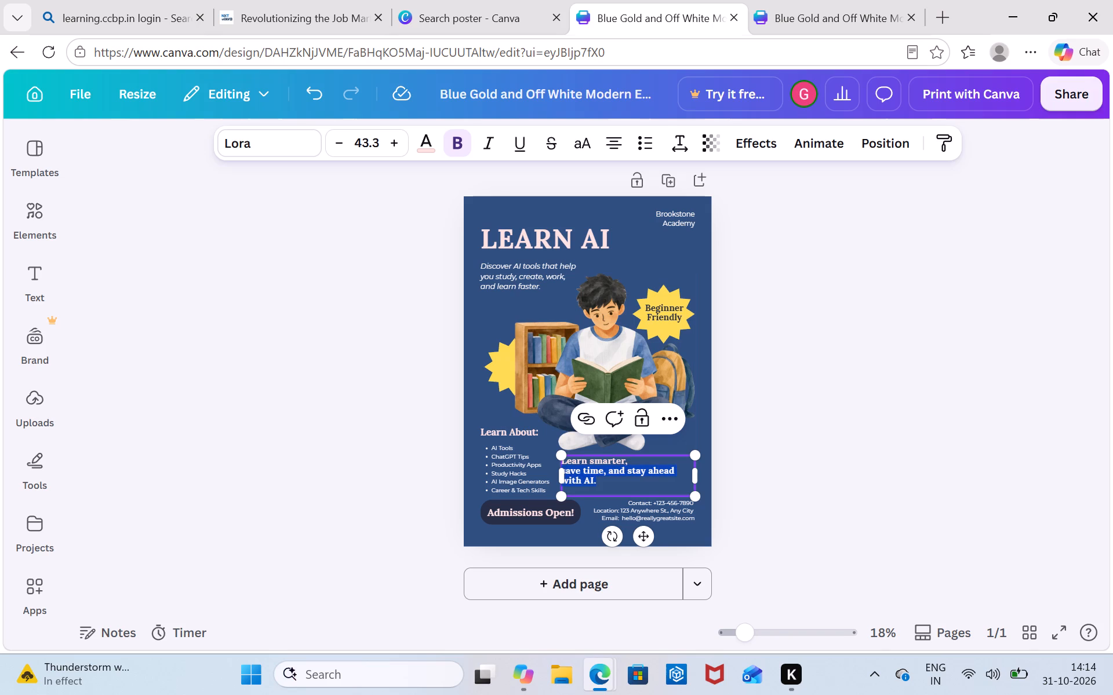
pyautogui.tripleClick(613, 477)
pyautogui.click(613, 477)
pyautogui.hotkey('ctrl', 'a')
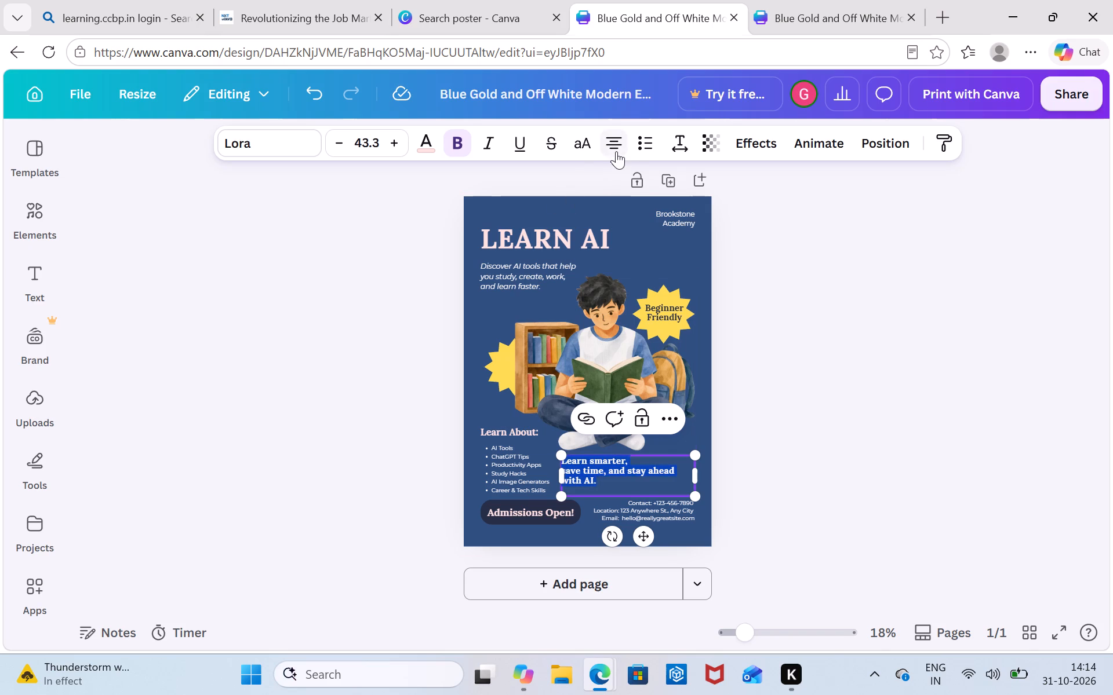
pyautogui.click(616, 151)
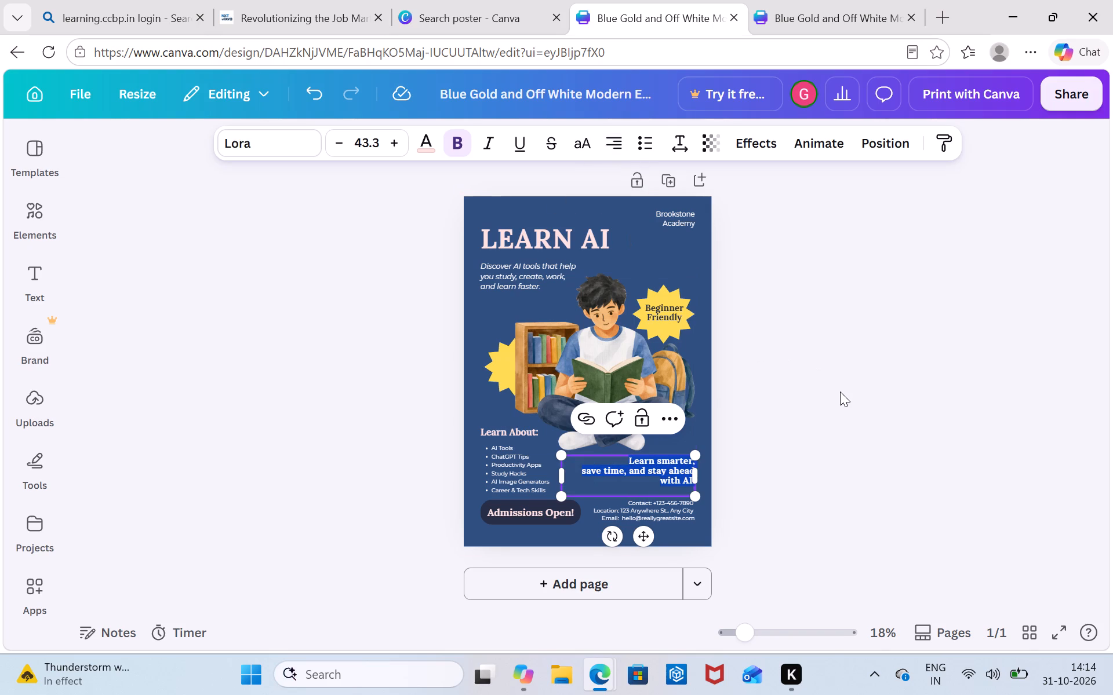
pyautogui.click(840, 393)
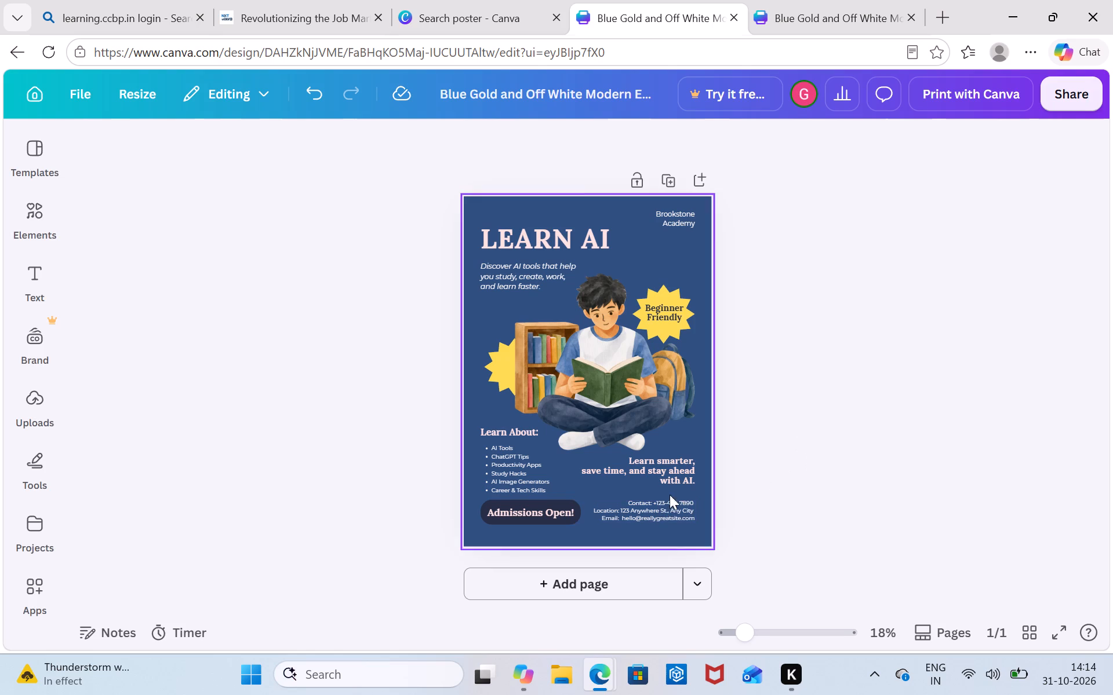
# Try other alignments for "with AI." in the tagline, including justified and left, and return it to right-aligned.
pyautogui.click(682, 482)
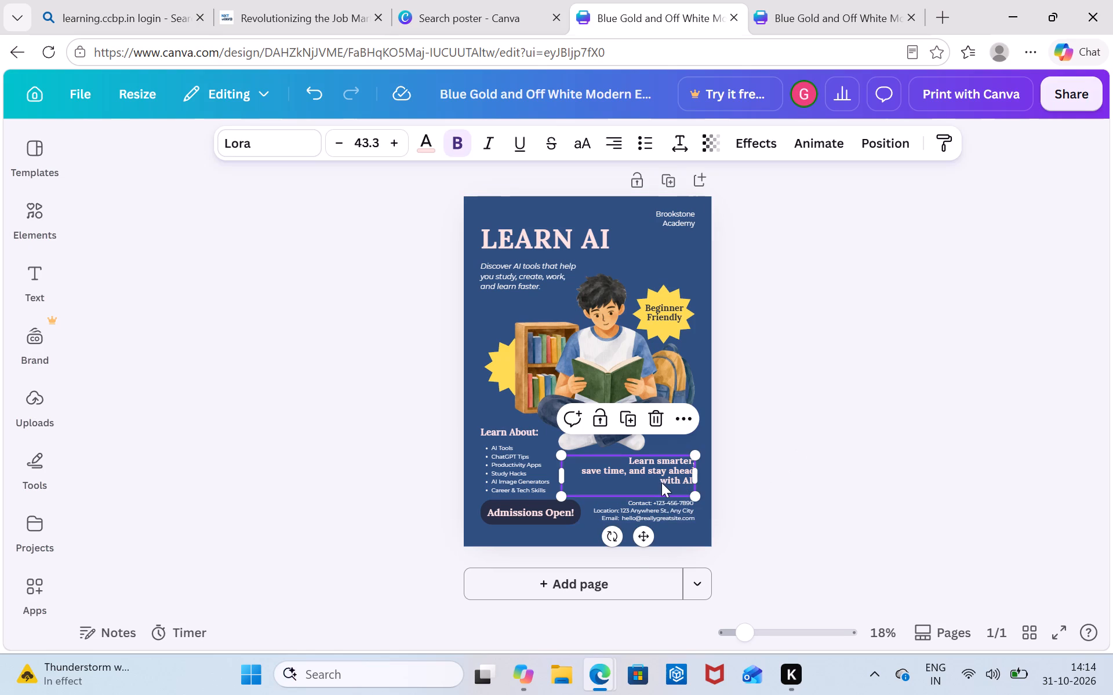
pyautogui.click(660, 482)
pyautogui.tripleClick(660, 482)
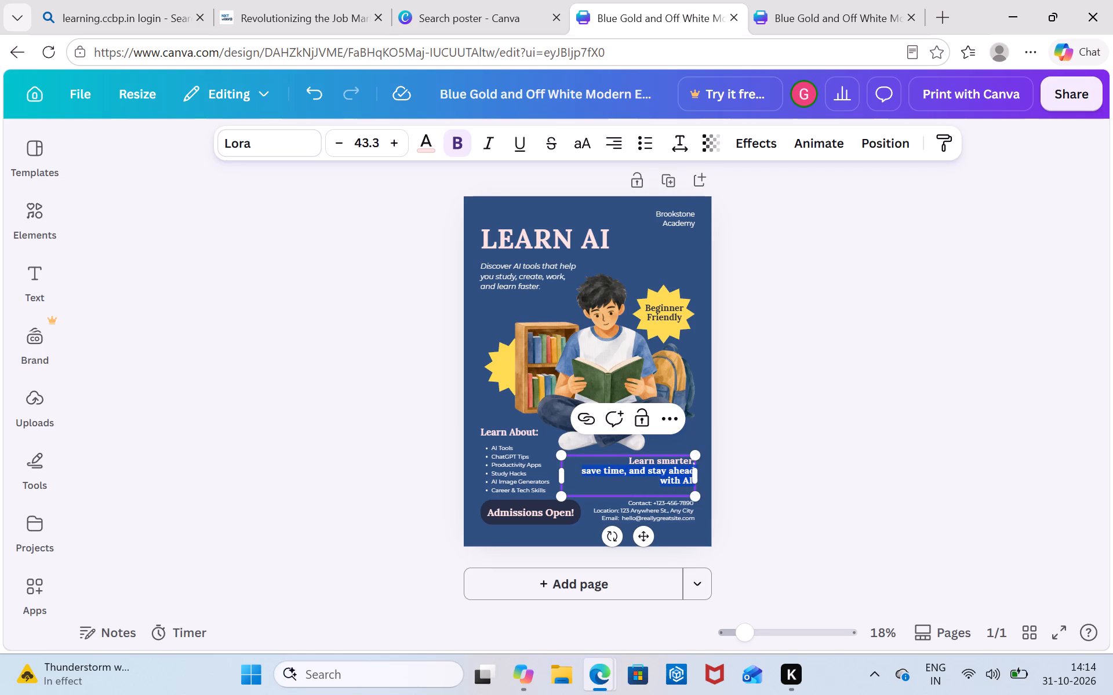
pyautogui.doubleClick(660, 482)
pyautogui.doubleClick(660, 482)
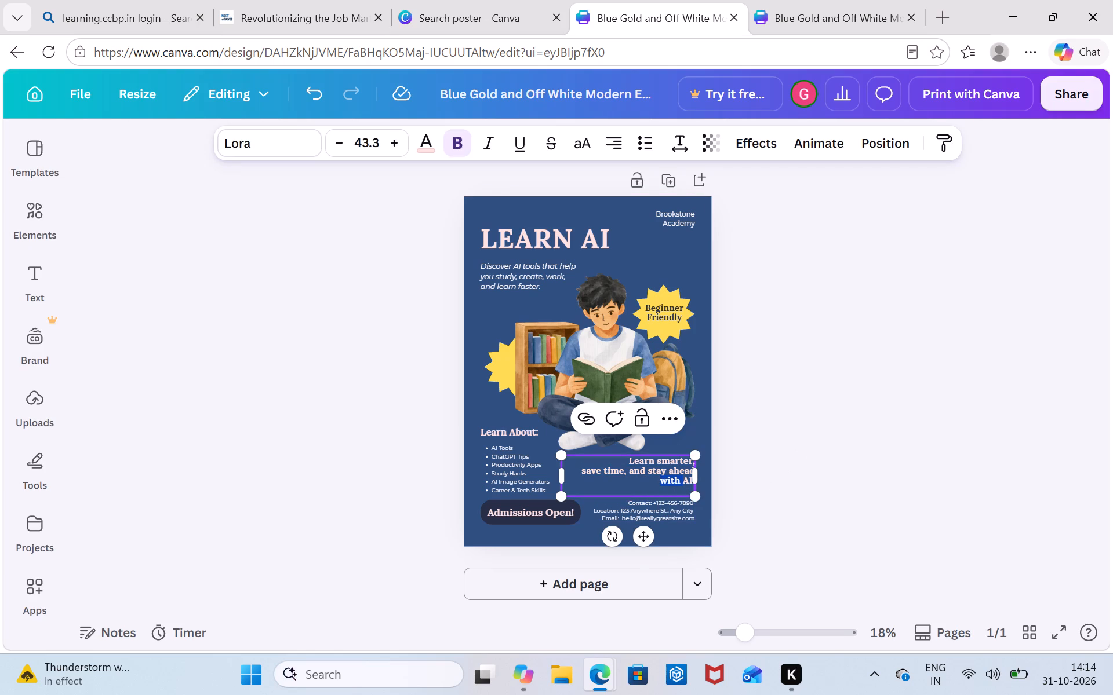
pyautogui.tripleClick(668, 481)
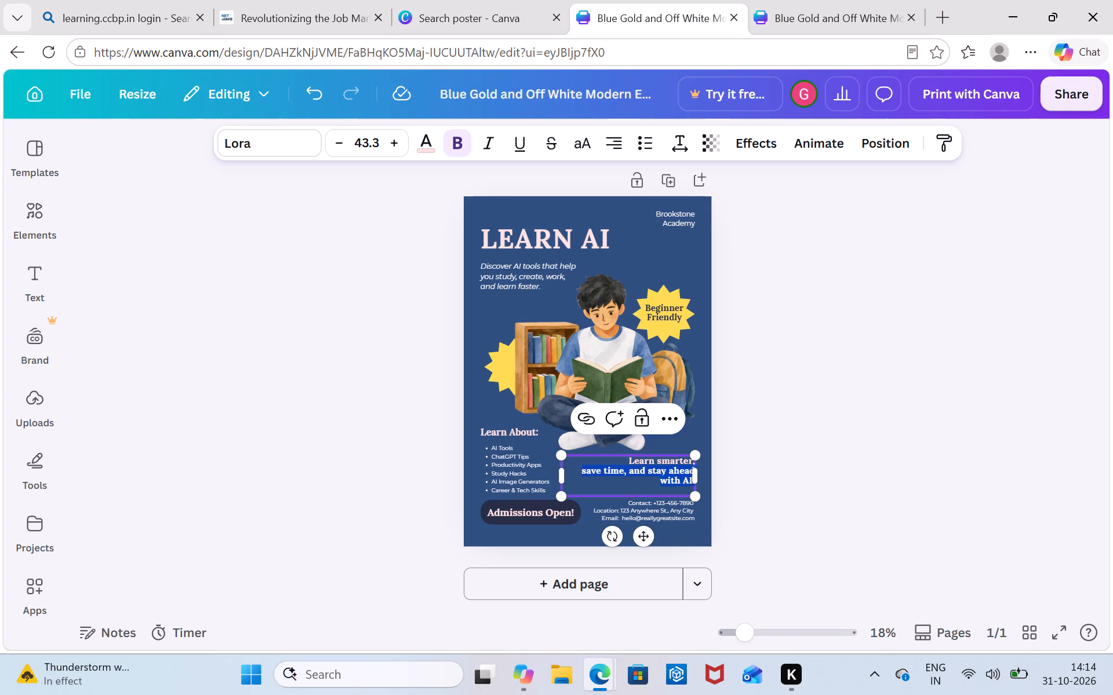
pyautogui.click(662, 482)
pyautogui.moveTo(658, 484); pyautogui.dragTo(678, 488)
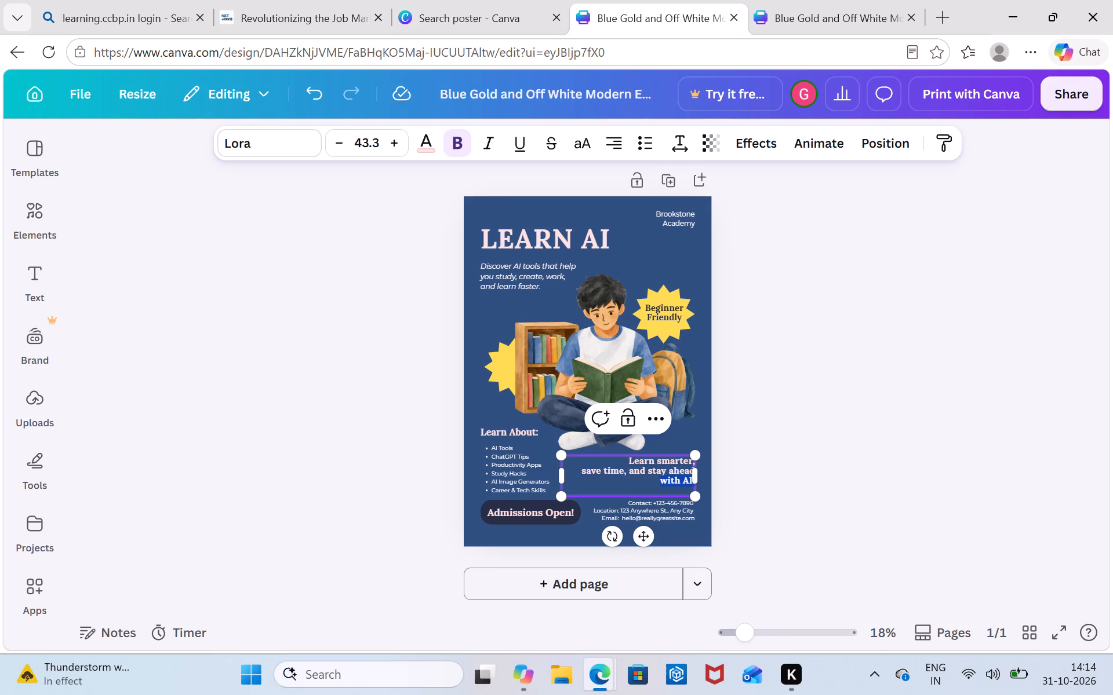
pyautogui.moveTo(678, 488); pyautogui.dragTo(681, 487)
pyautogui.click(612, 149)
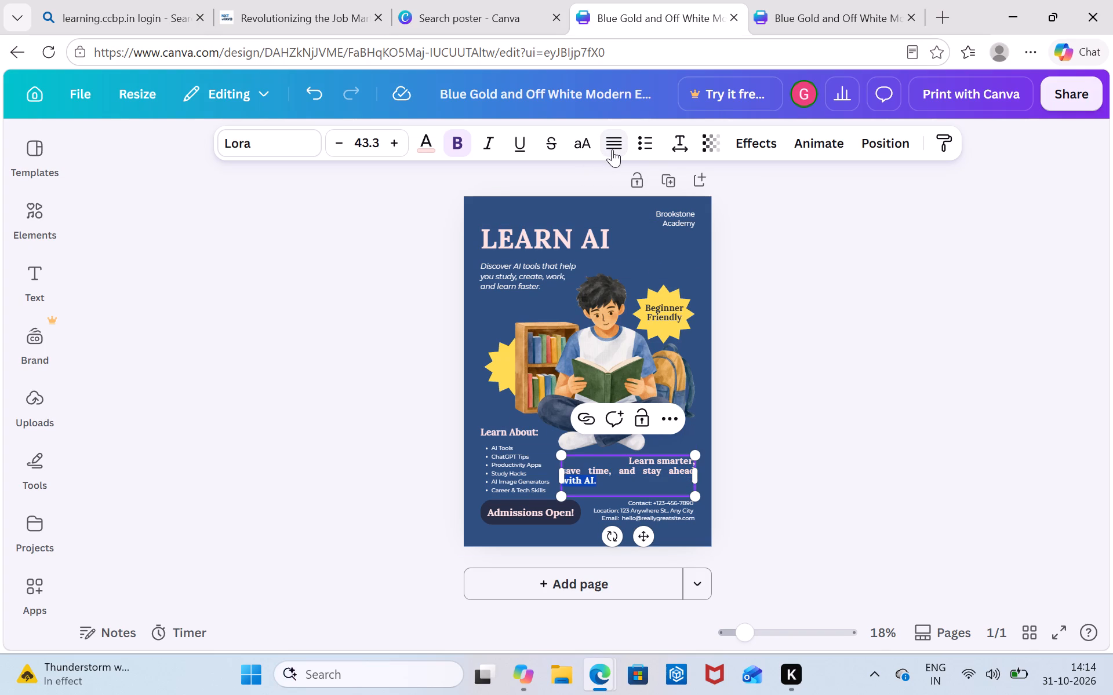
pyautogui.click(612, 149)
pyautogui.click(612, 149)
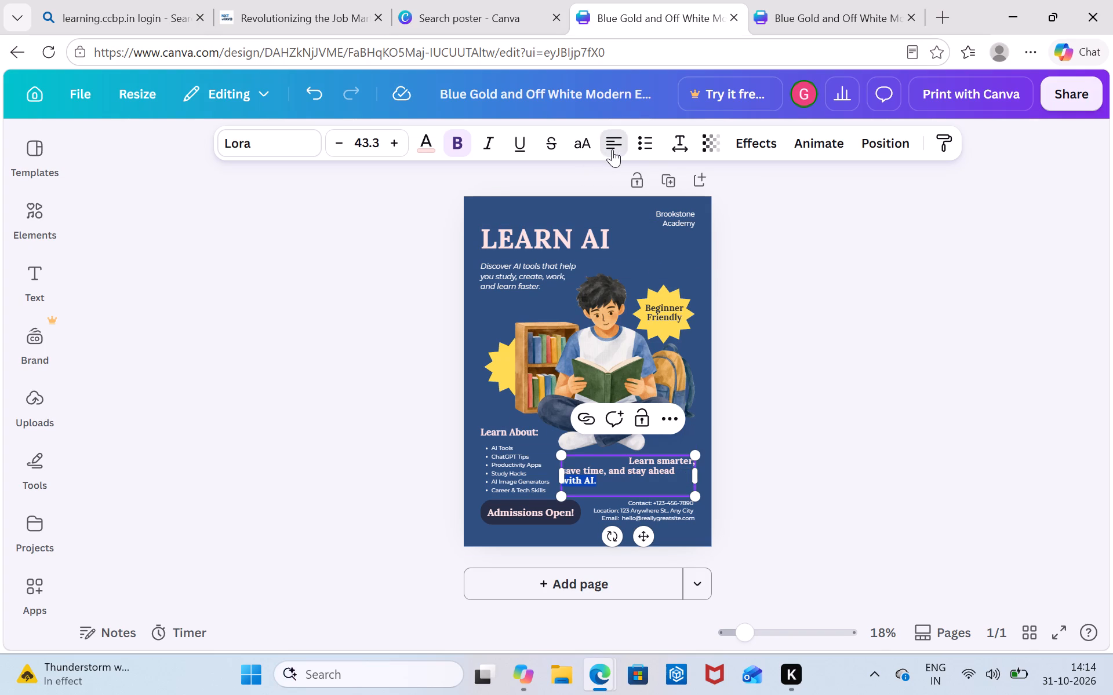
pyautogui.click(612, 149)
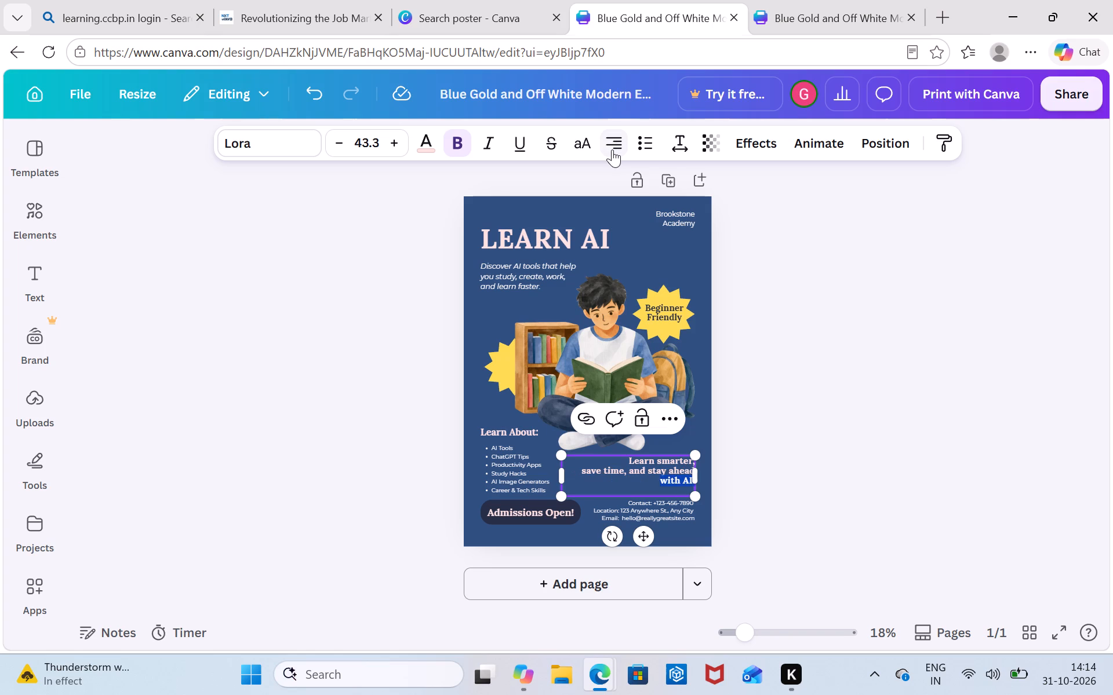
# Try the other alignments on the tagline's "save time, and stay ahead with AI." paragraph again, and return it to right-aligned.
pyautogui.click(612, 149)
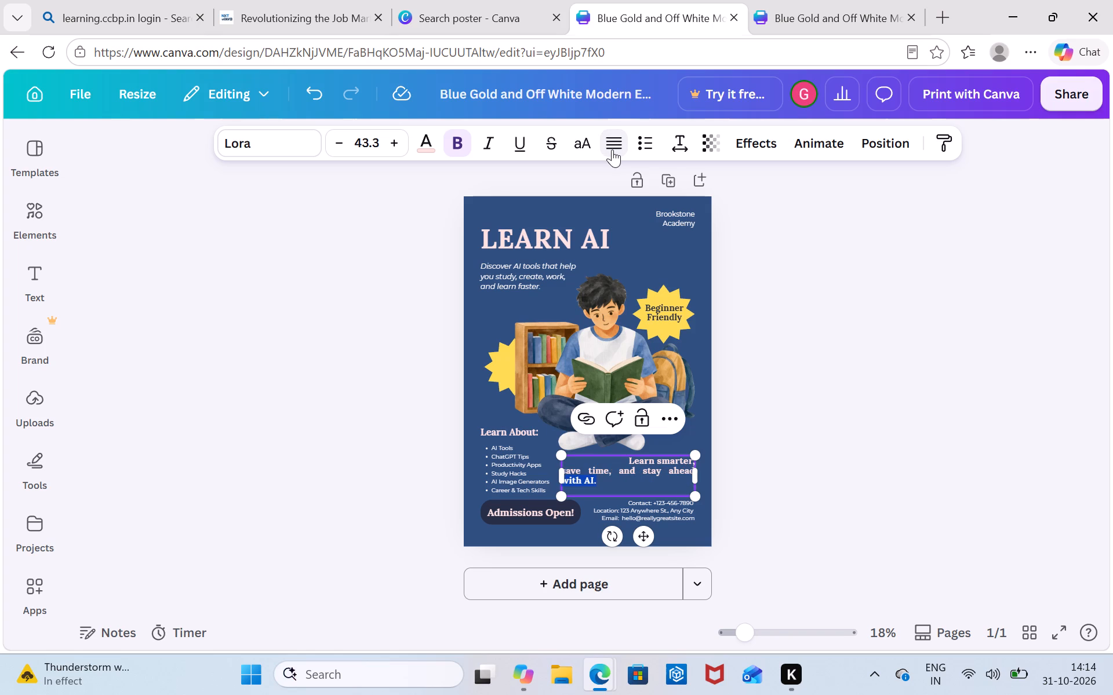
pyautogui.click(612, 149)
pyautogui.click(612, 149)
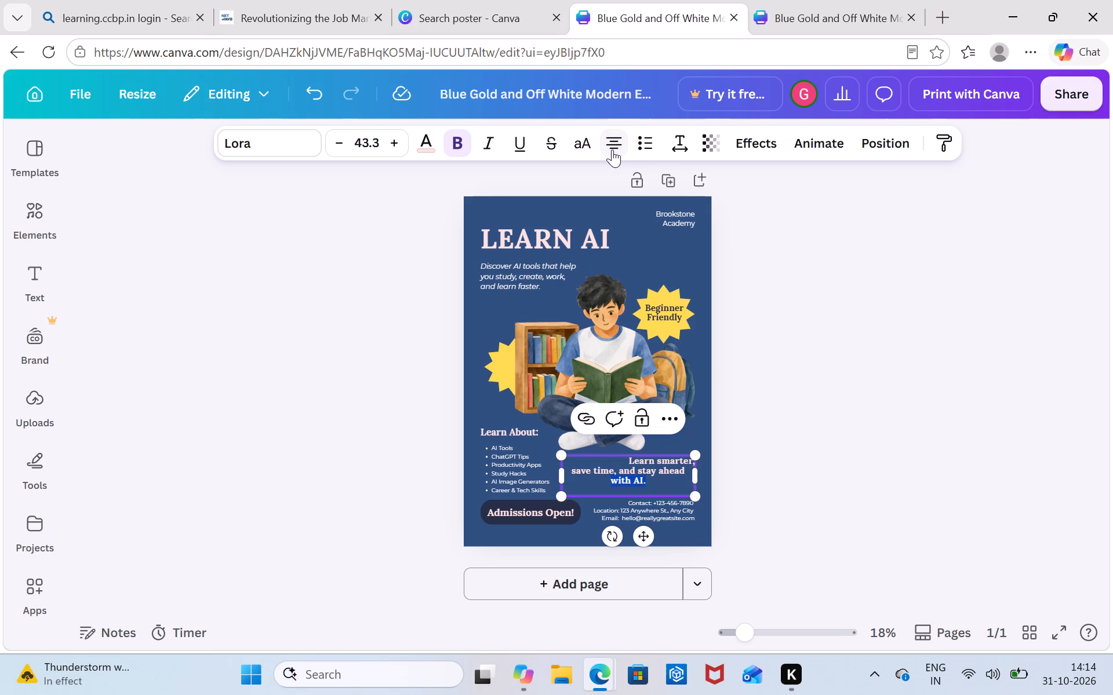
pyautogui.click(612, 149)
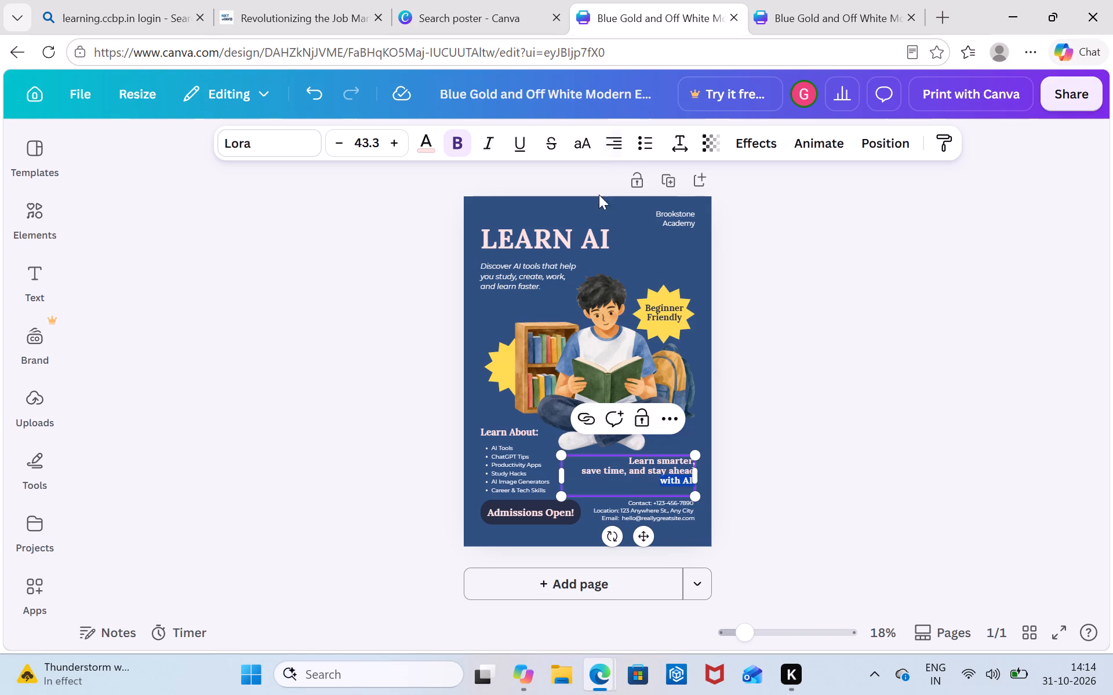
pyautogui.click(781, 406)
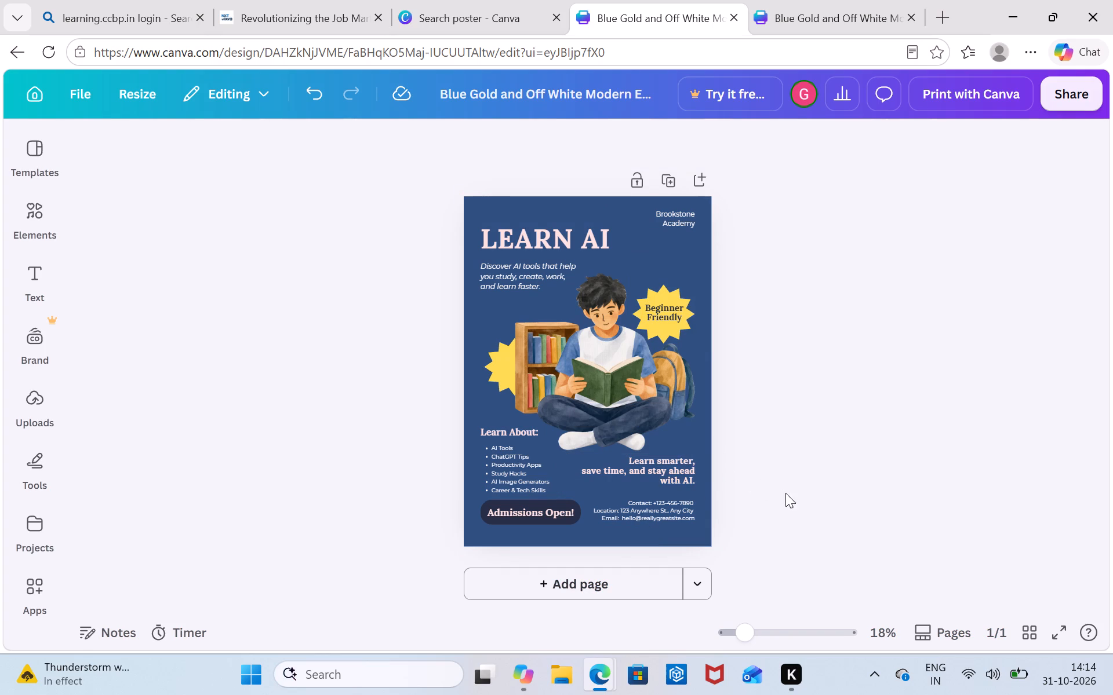
# Adjust the line spacing of the entire "Learn smarter, save time, and stay ahead with AI." tagline to 1.18.
pyautogui.tripleClick(627, 473)
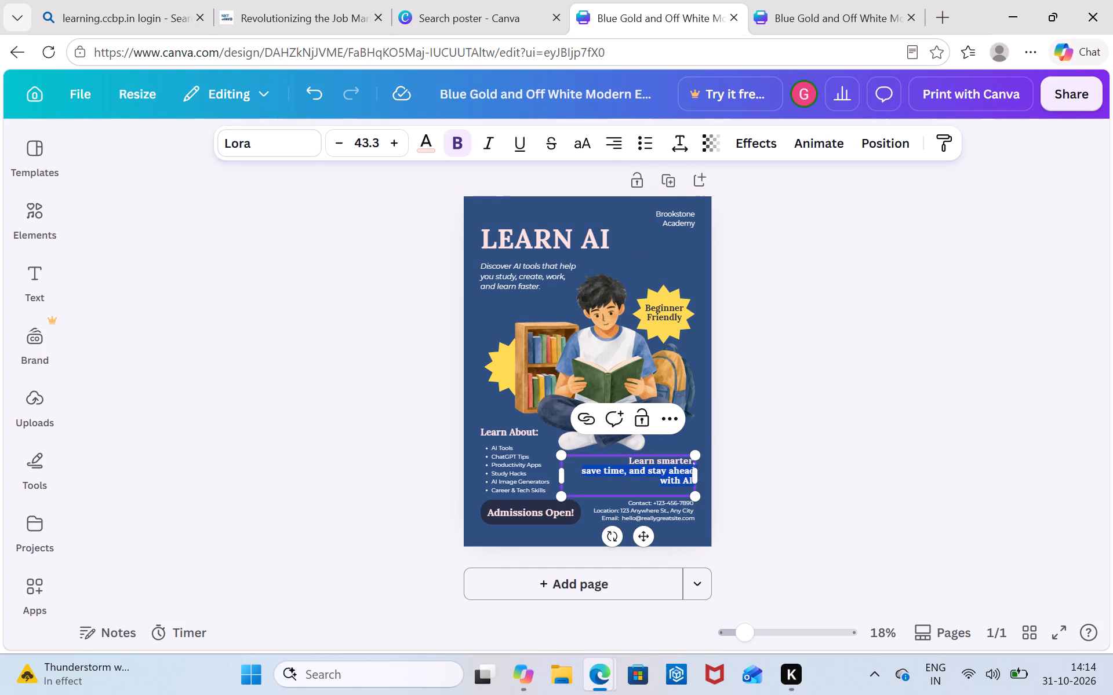
pyautogui.hotkey('ctrl', 'a')
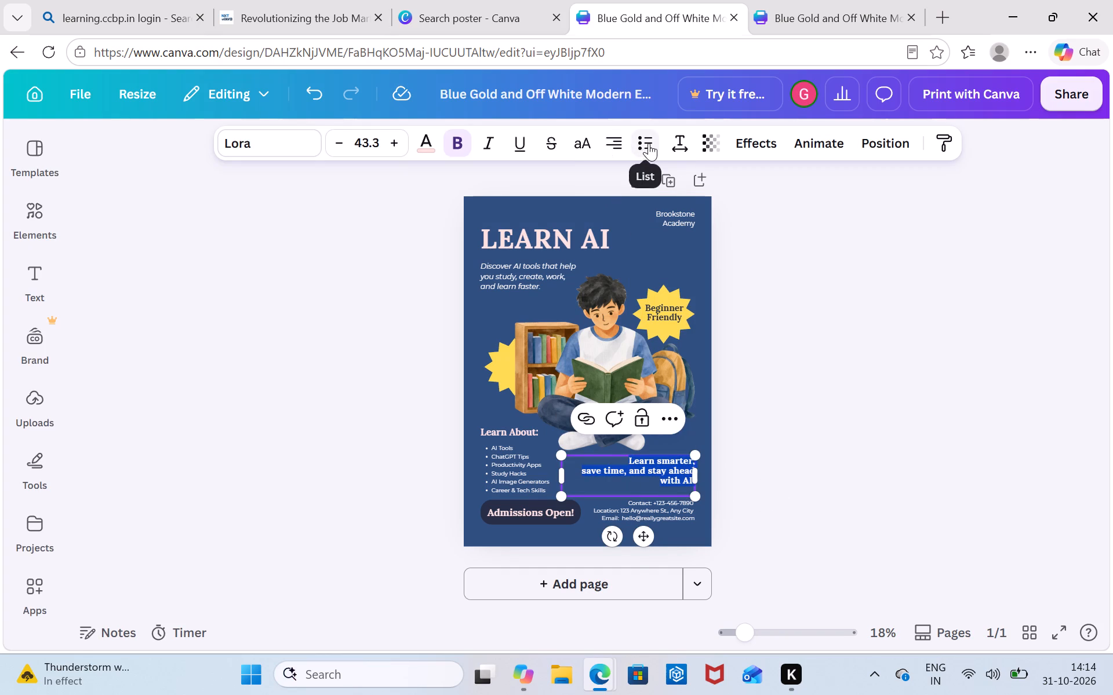
pyautogui.click(676, 145)
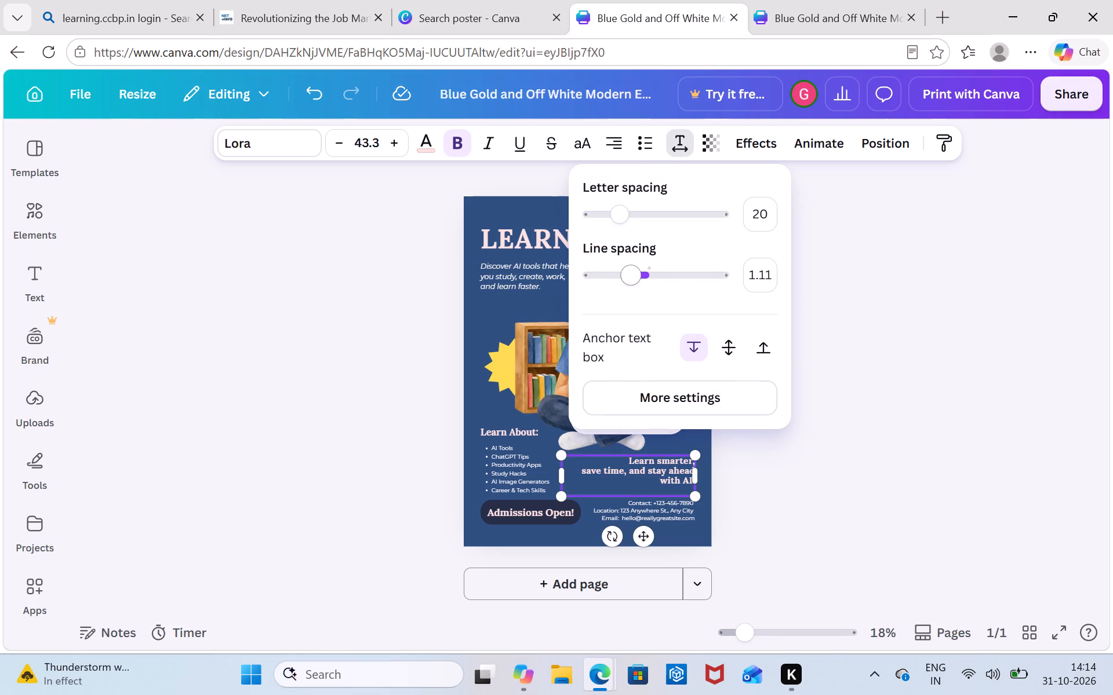
pyautogui.moveTo(632, 281); pyautogui.dragTo(627, 283)
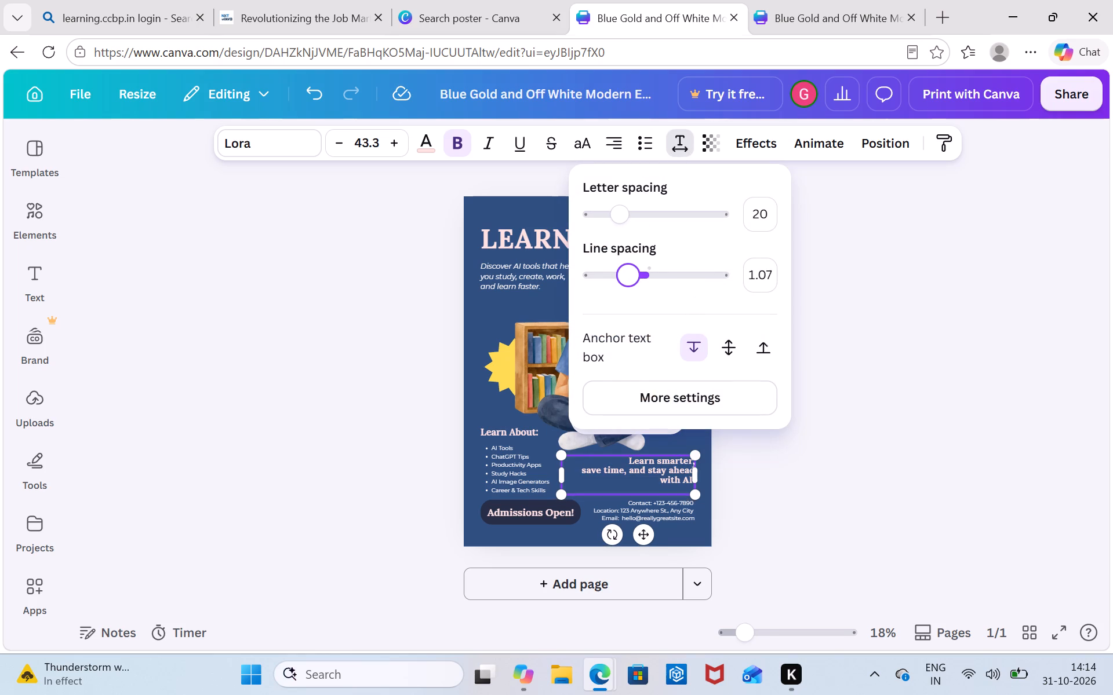
pyautogui.moveTo(627, 283); pyautogui.dragTo(625, 283)
pyautogui.moveTo(625, 283); pyautogui.dragTo(619, 285)
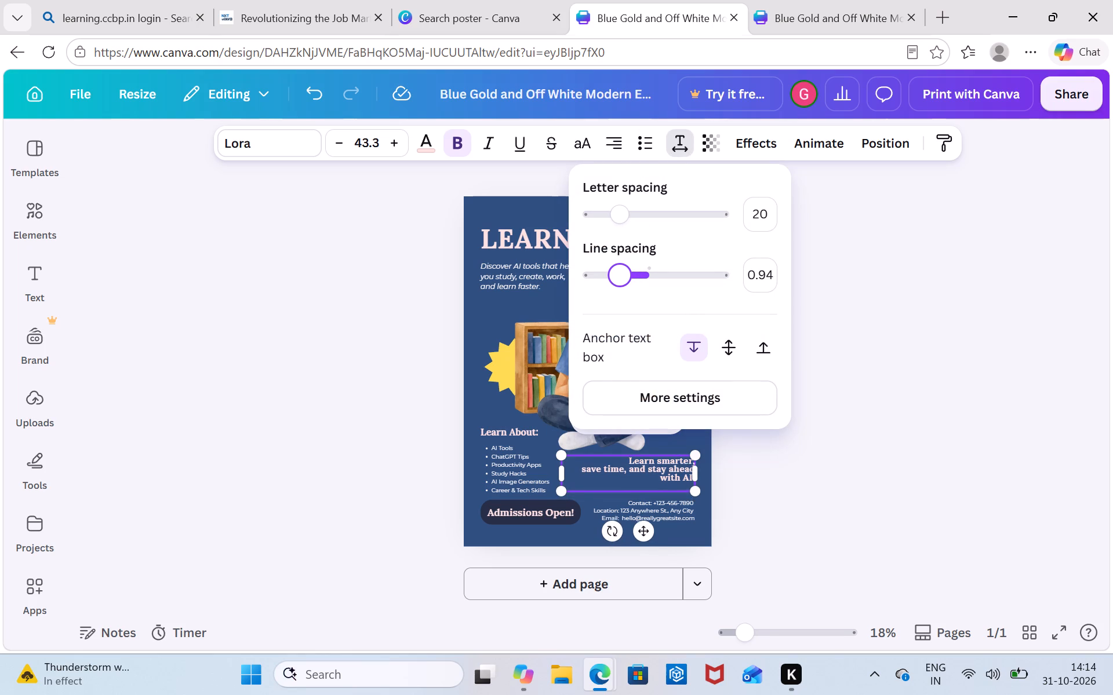
pyautogui.moveTo(619, 285); pyautogui.dragTo(635, 285)
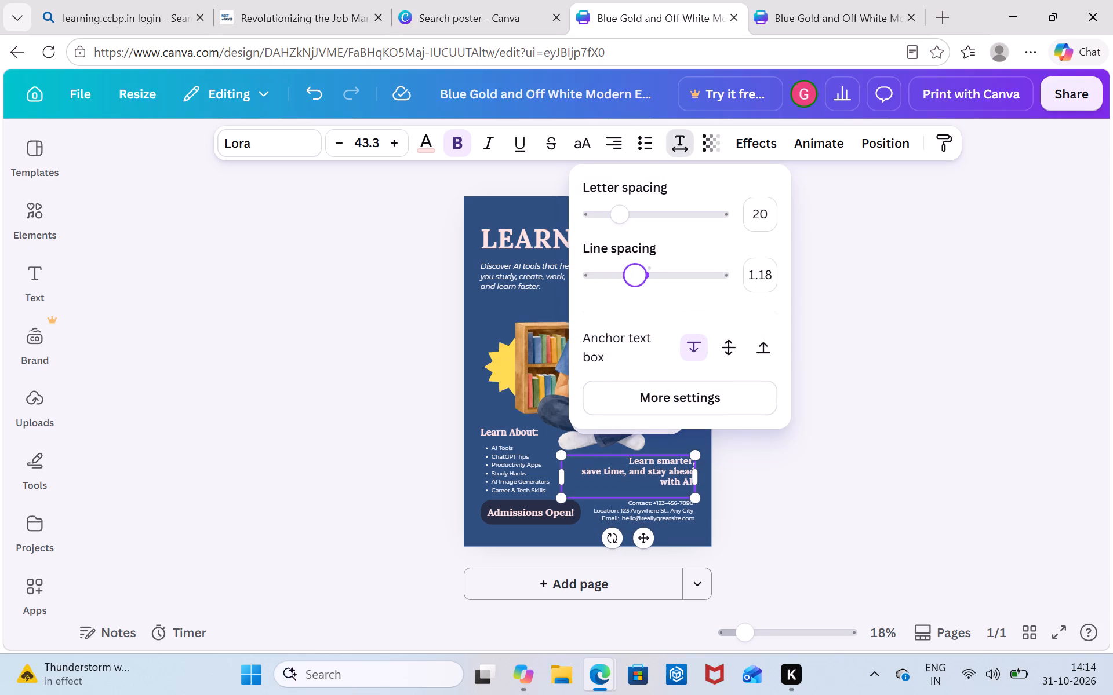
pyautogui.click(795, 458)
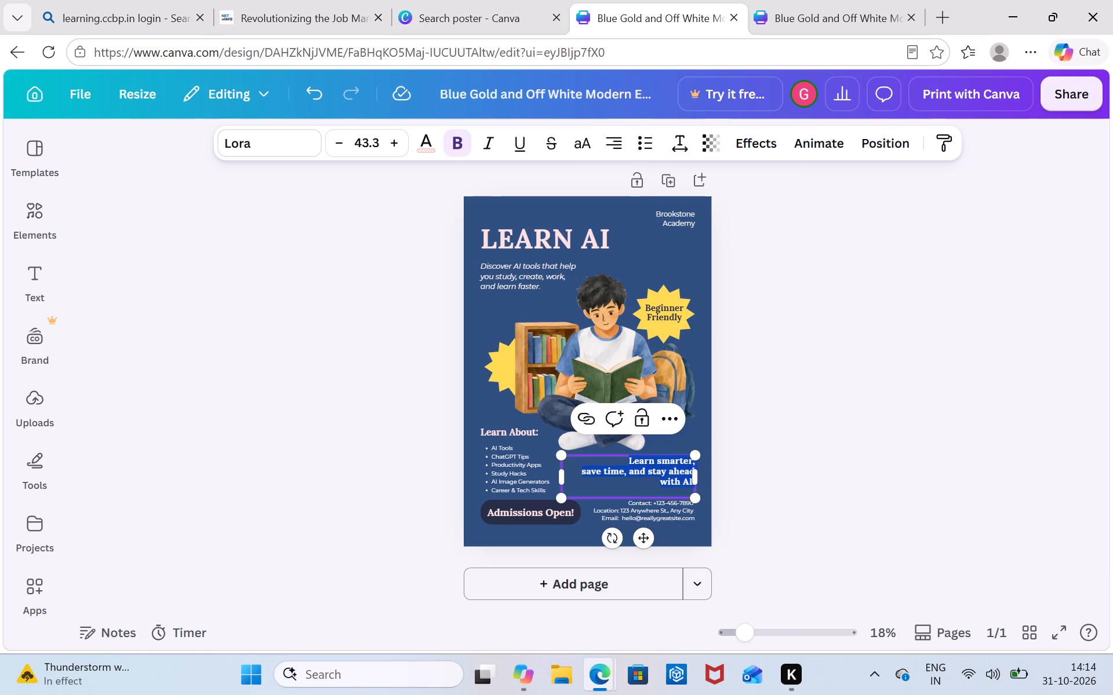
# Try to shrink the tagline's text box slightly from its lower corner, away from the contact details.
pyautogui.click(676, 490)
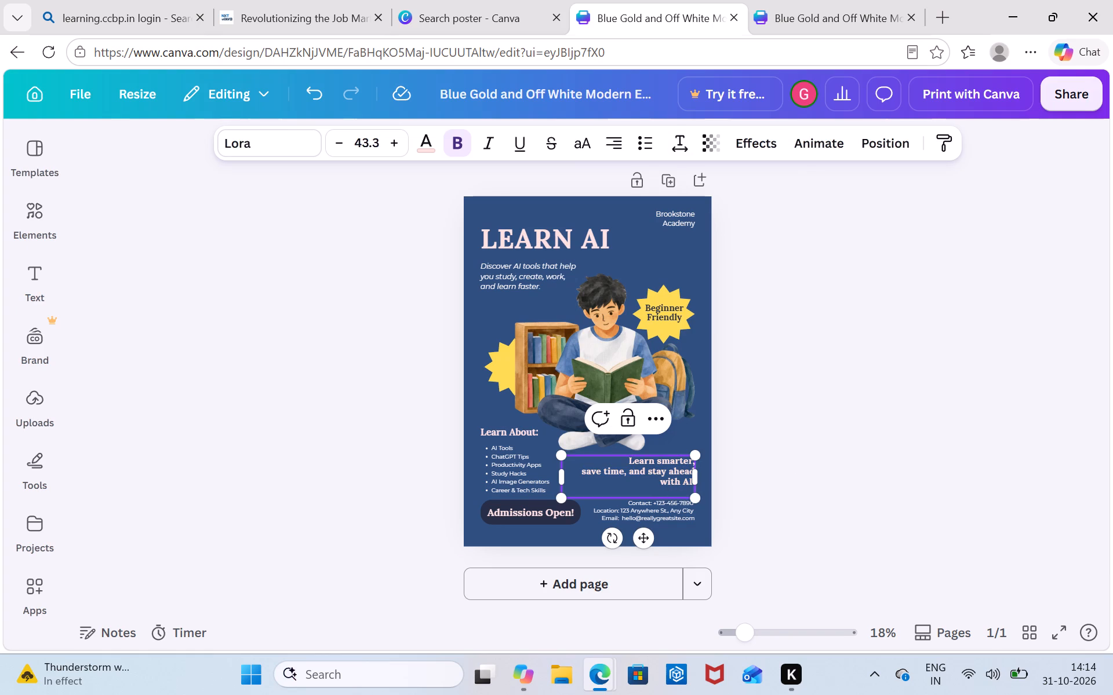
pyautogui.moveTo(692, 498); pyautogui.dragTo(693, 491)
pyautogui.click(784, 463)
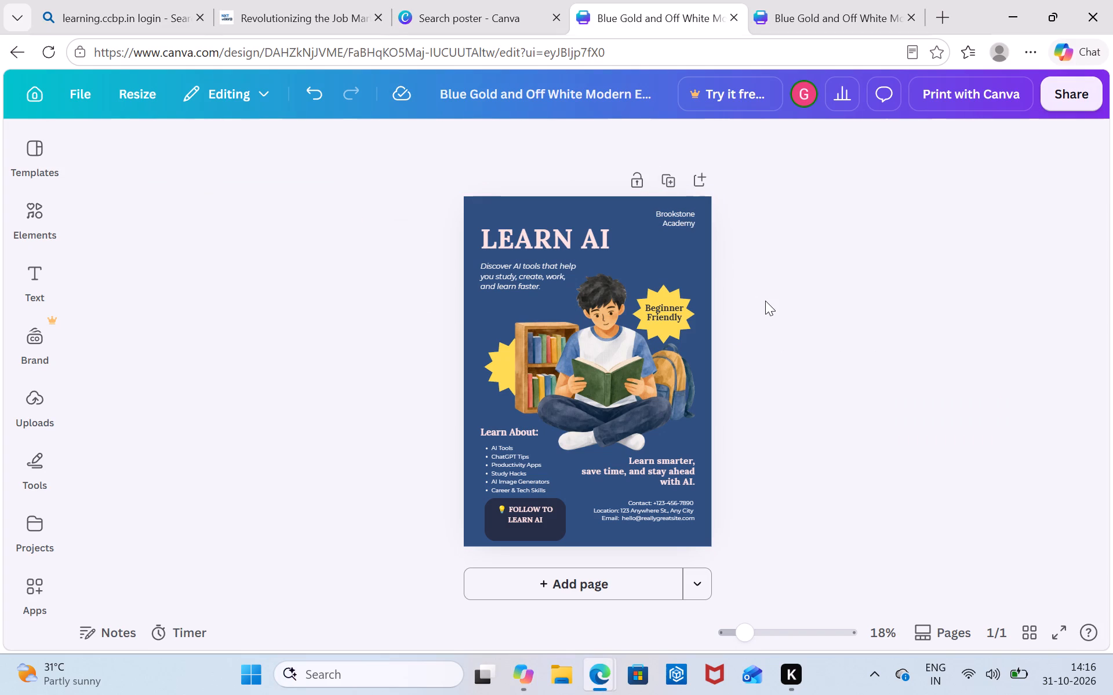
# Back in the Canva poster, replace the "Brookstone Academy" text in the top corner with "SUMANTH THE EXPLORER".
pyautogui.tripleClick(675, 209)
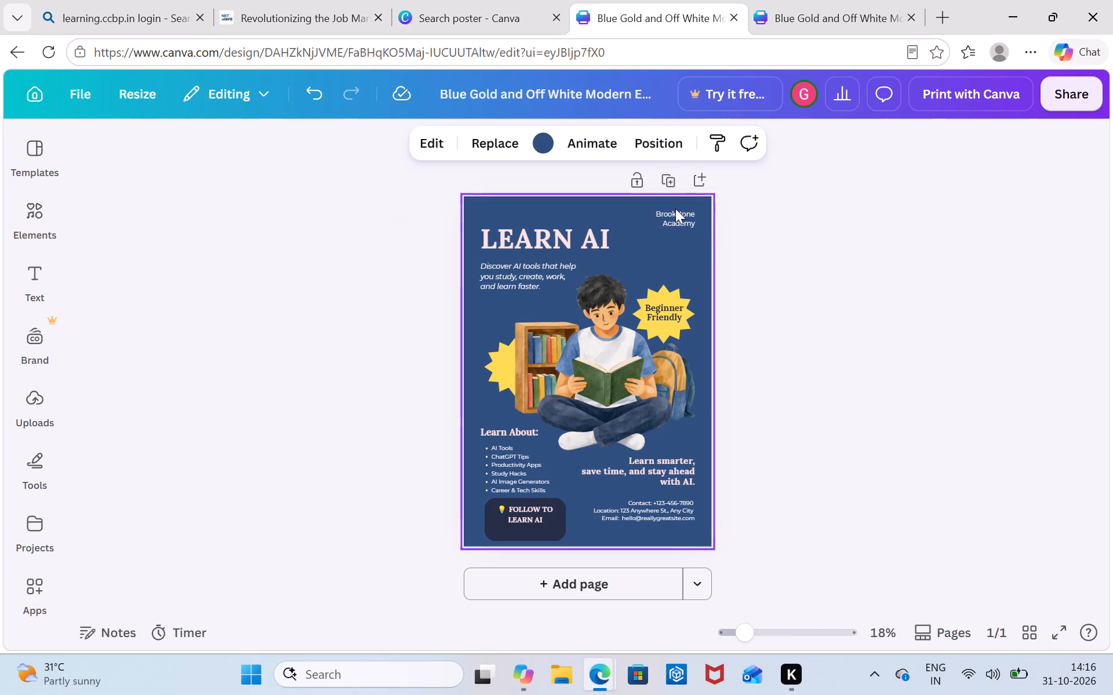
pyautogui.tripleClick(674, 213)
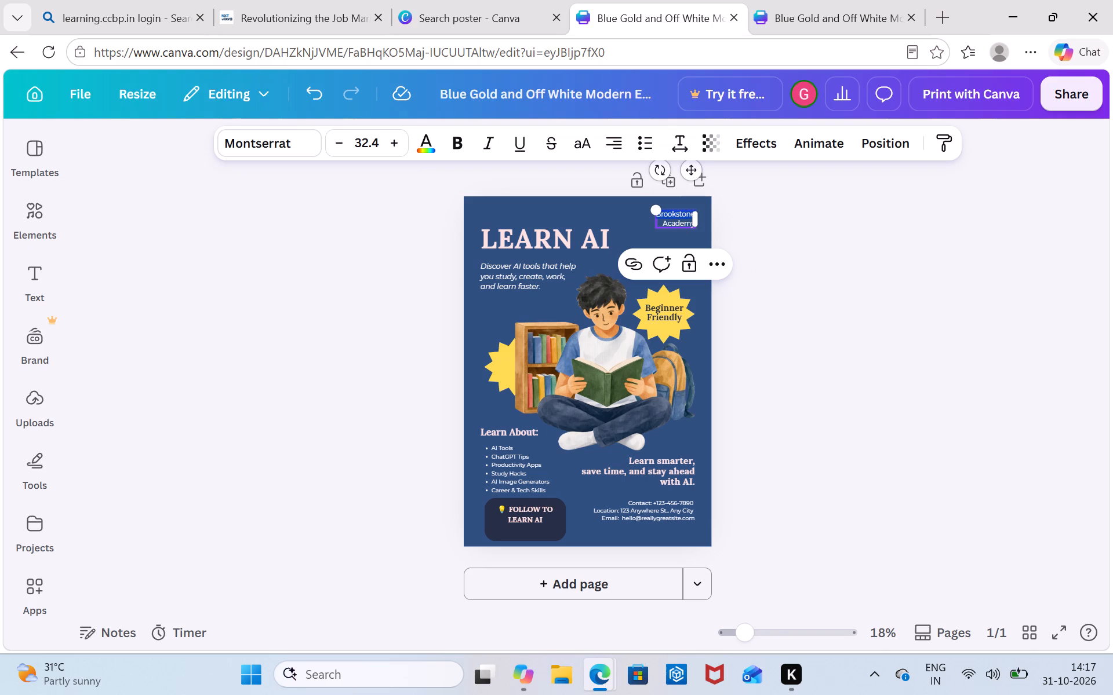
pyautogui.write('SUMANTH THE EXPLORER')
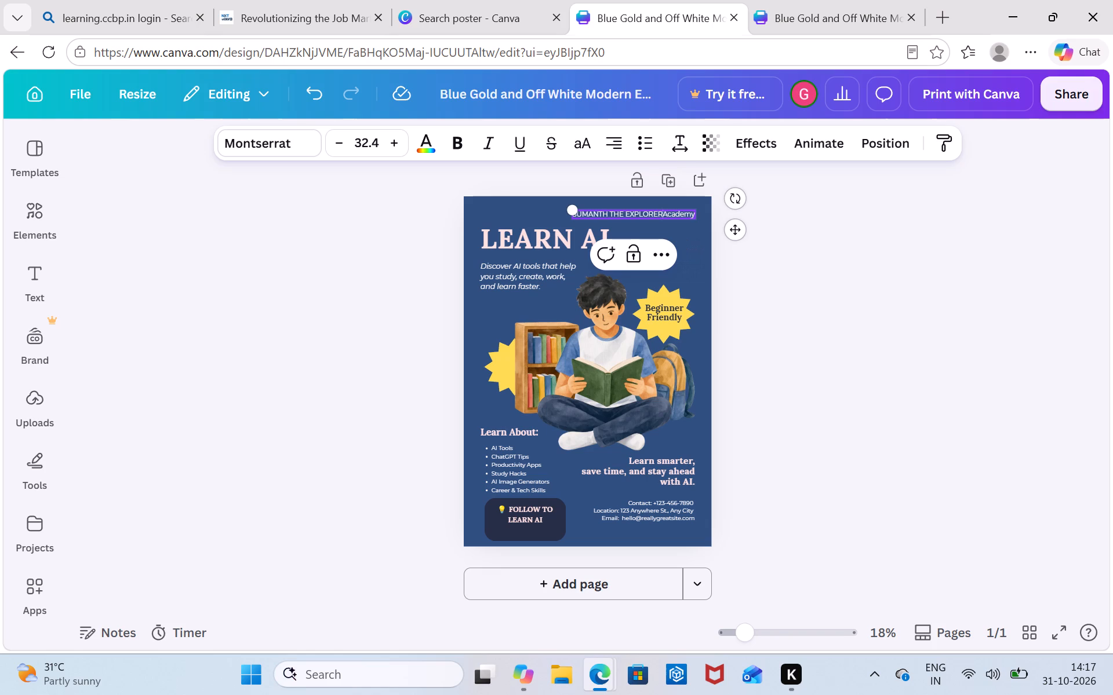
pyautogui.press('Delete')
pyautogui.press('Delete')
pyautogui.press('Delete')
pyautogui.press('Delete')
pyautogui.press('Delete')
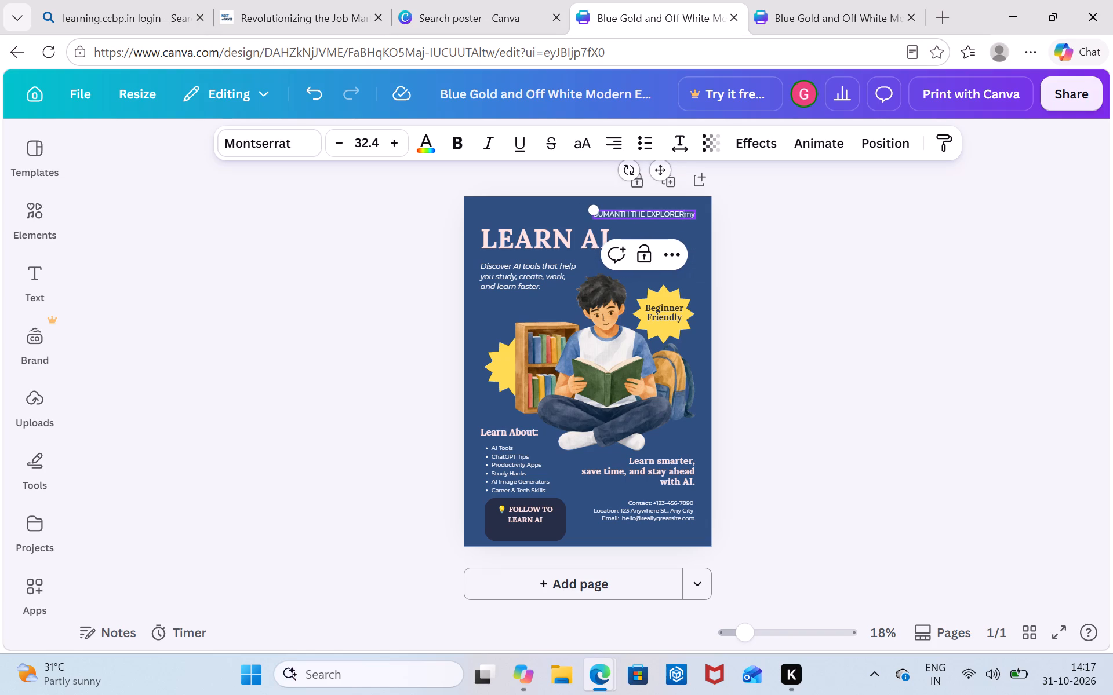
pyautogui.press('Delete')
pyautogui.press('Delete')
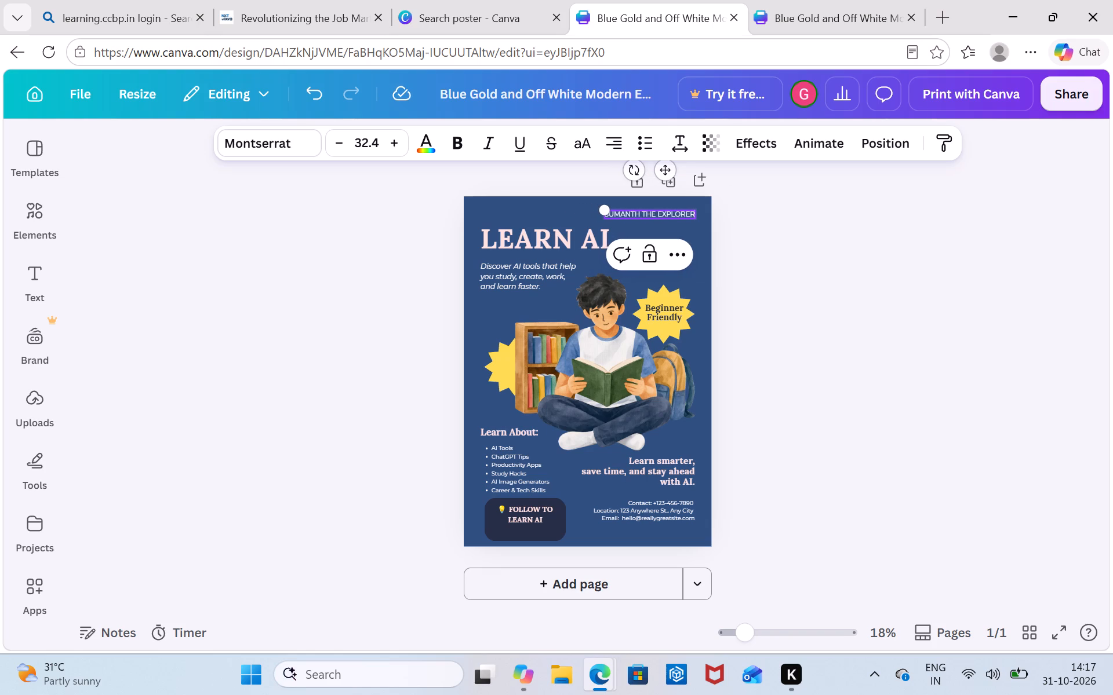
pyautogui.click(740, 224)
# Move the "SUMANTH THE EXPLORER" text slightly closer to the poster's right edge.
pyautogui.click(684, 210)
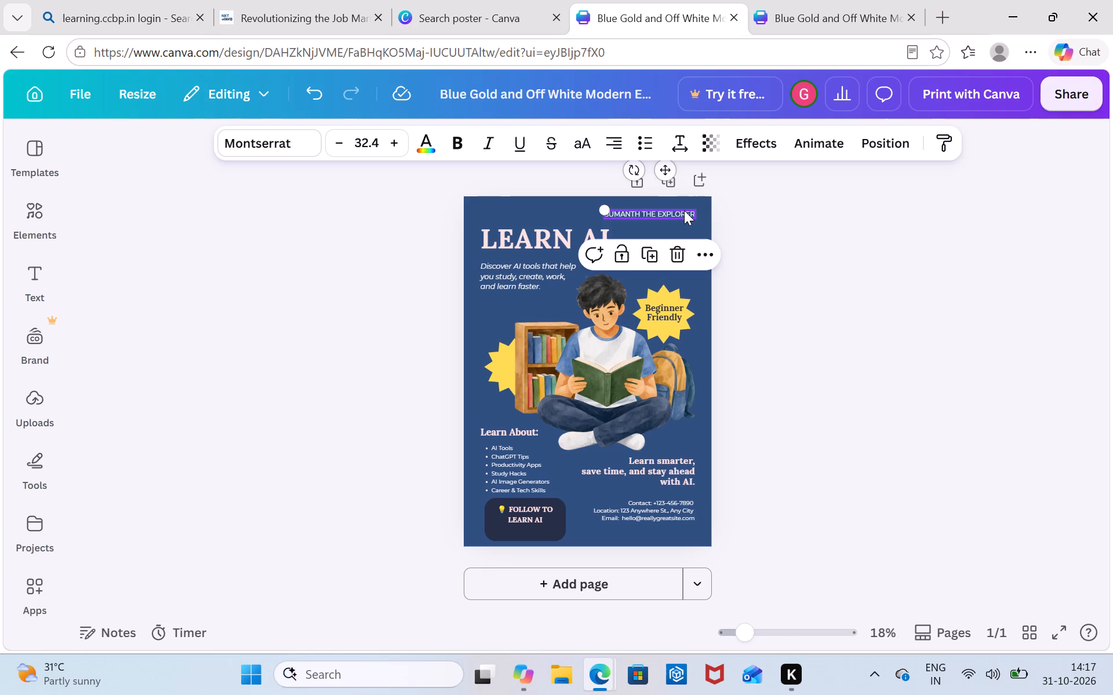
pyautogui.moveTo(652, 214); pyautogui.dragTo(661, 210)
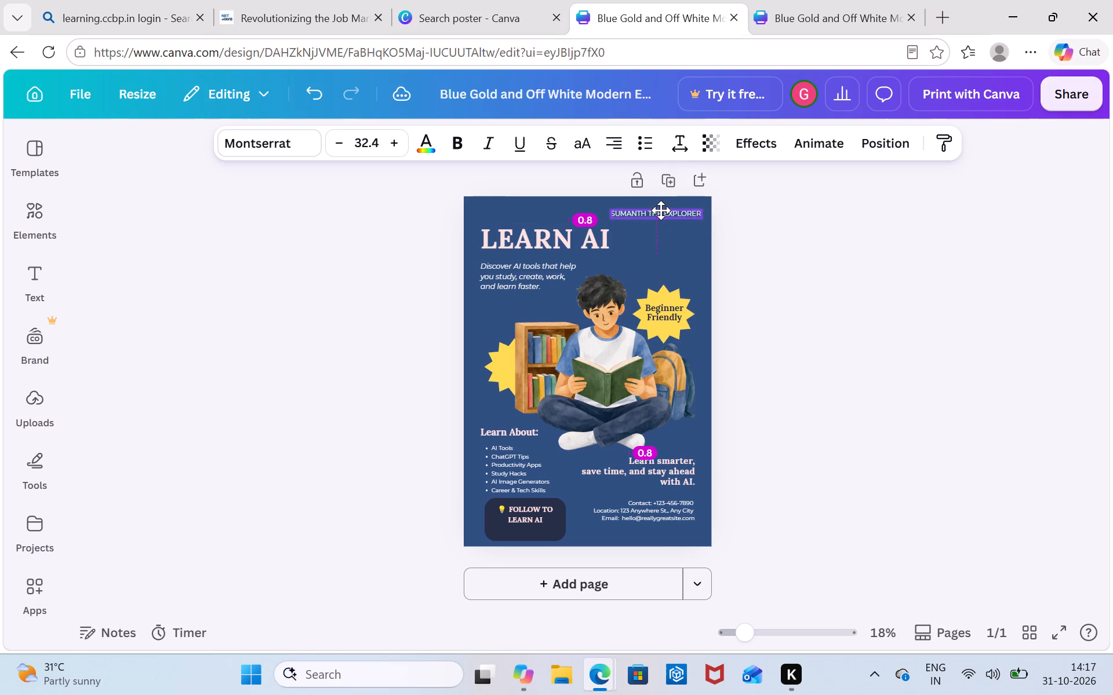
pyautogui.moveTo(661, 210); pyautogui.dragTo(661, 210)
pyautogui.click(765, 226)
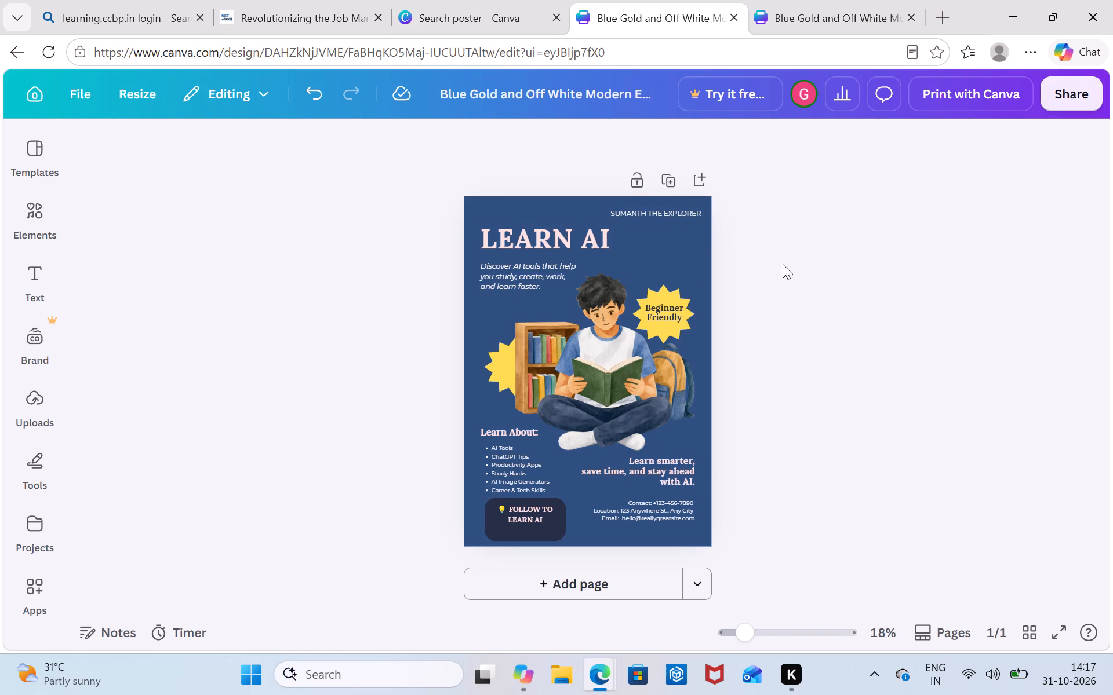
# Break the "SUMANTH THE EXPLORER" text into three lines, with one word on each line.
pyautogui.click(661, 207)
pyautogui.click(661, 214)
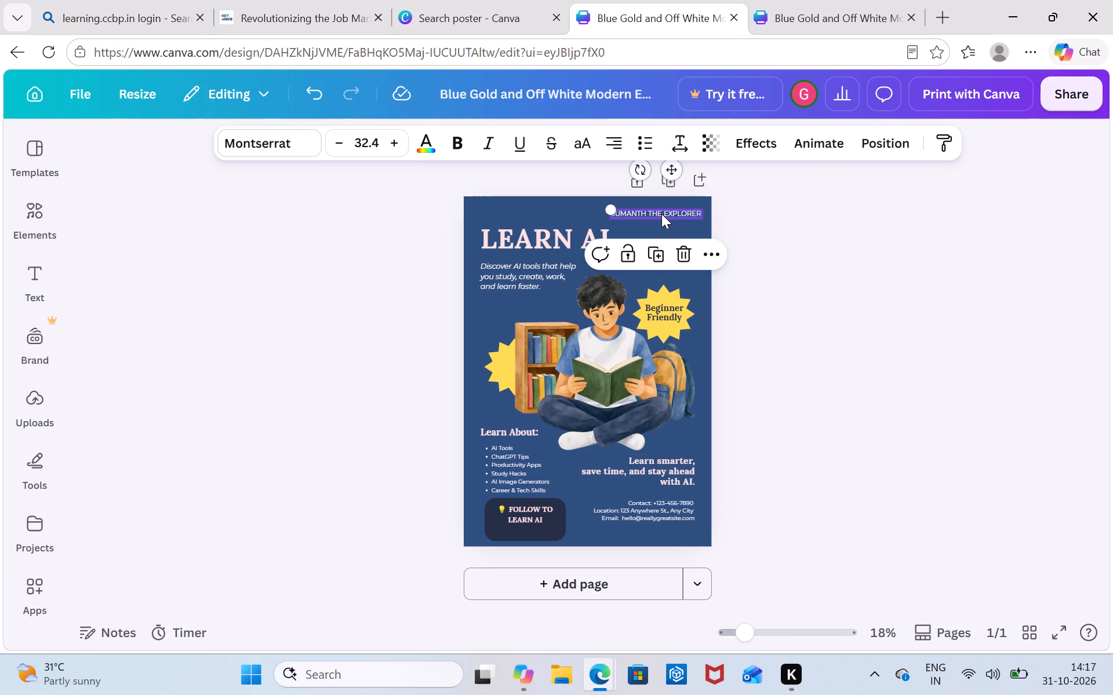
pyautogui.tripleClick(661, 213)
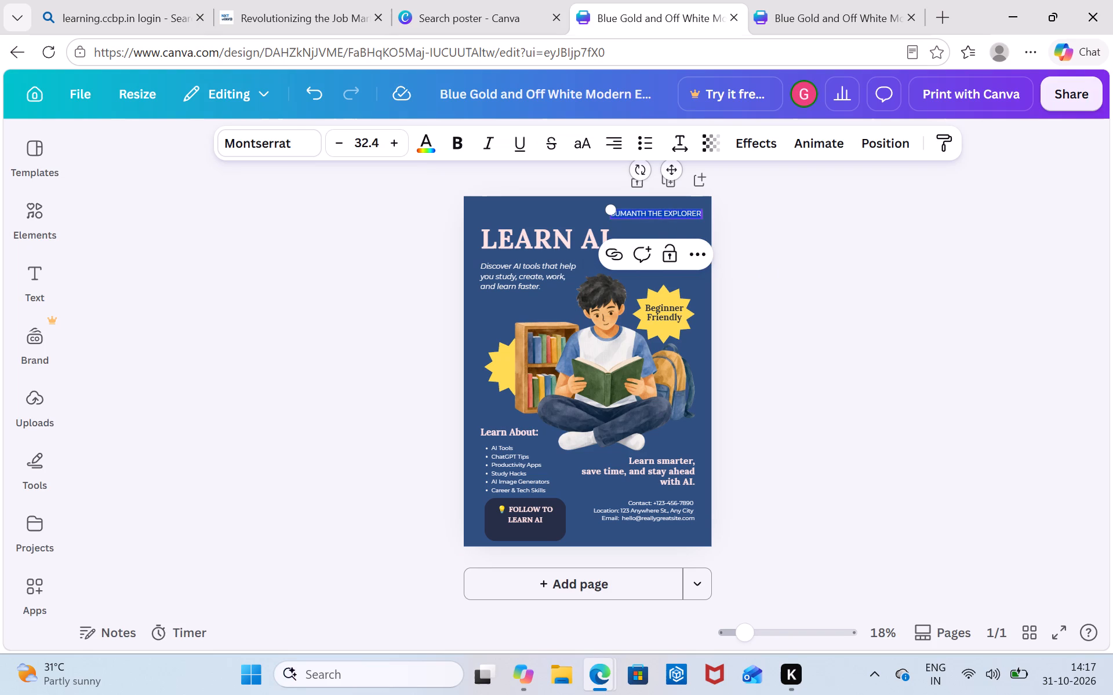
pyautogui.click(661, 213)
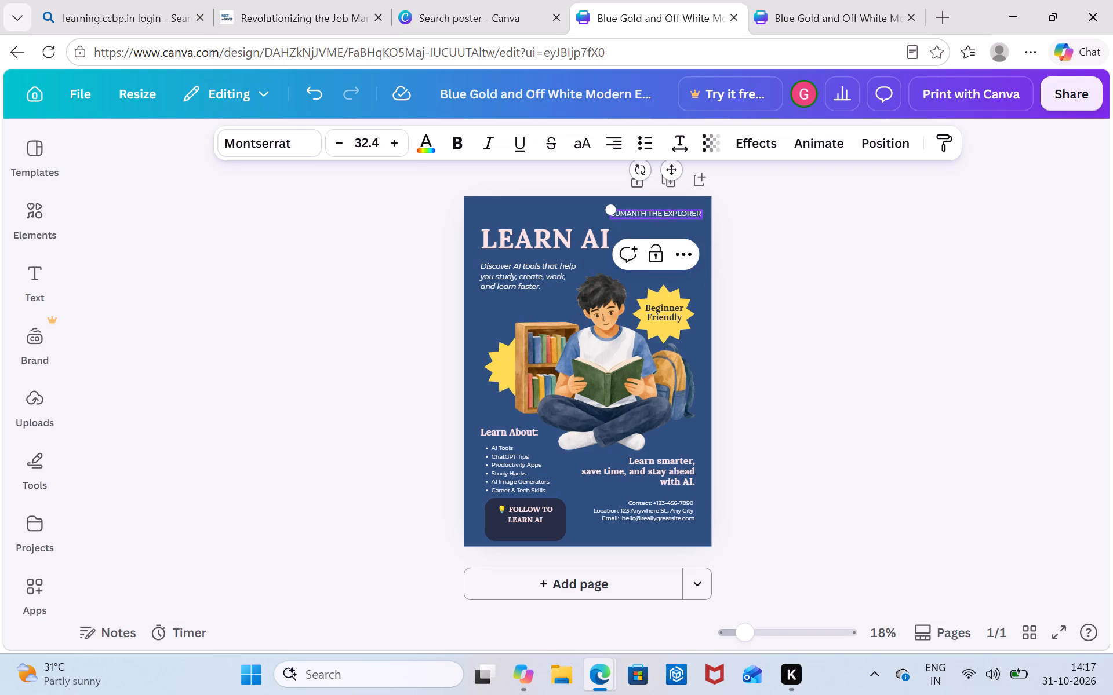
pyautogui.click(649, 217)
pyautogui.press('Return')
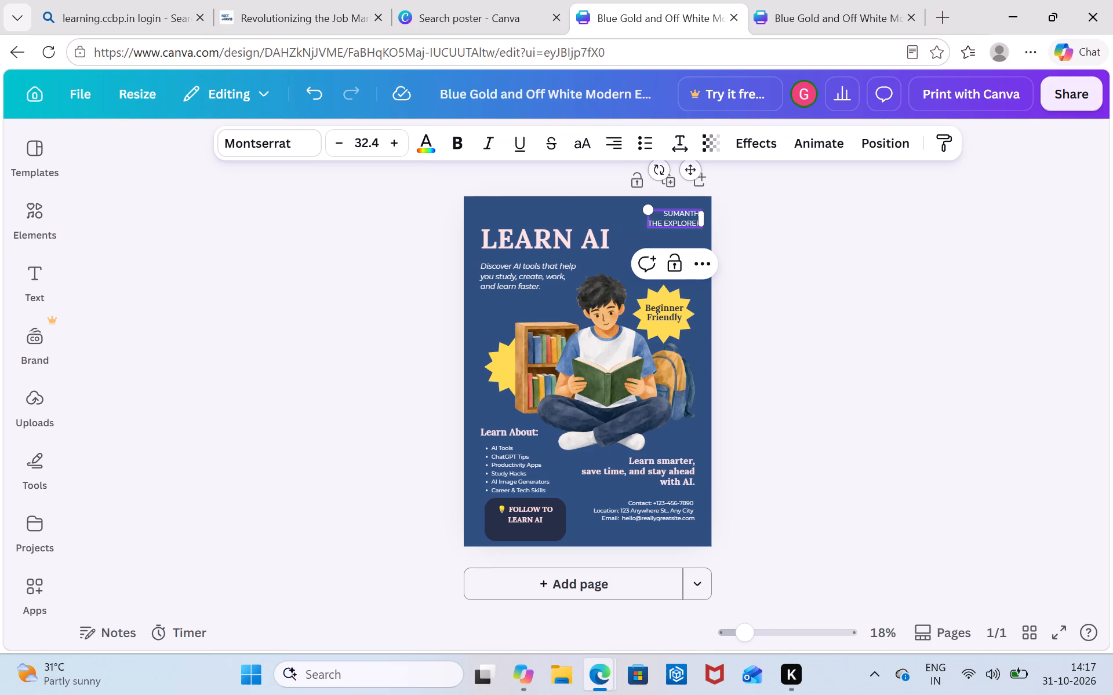
pyautogui.click(750, 214)
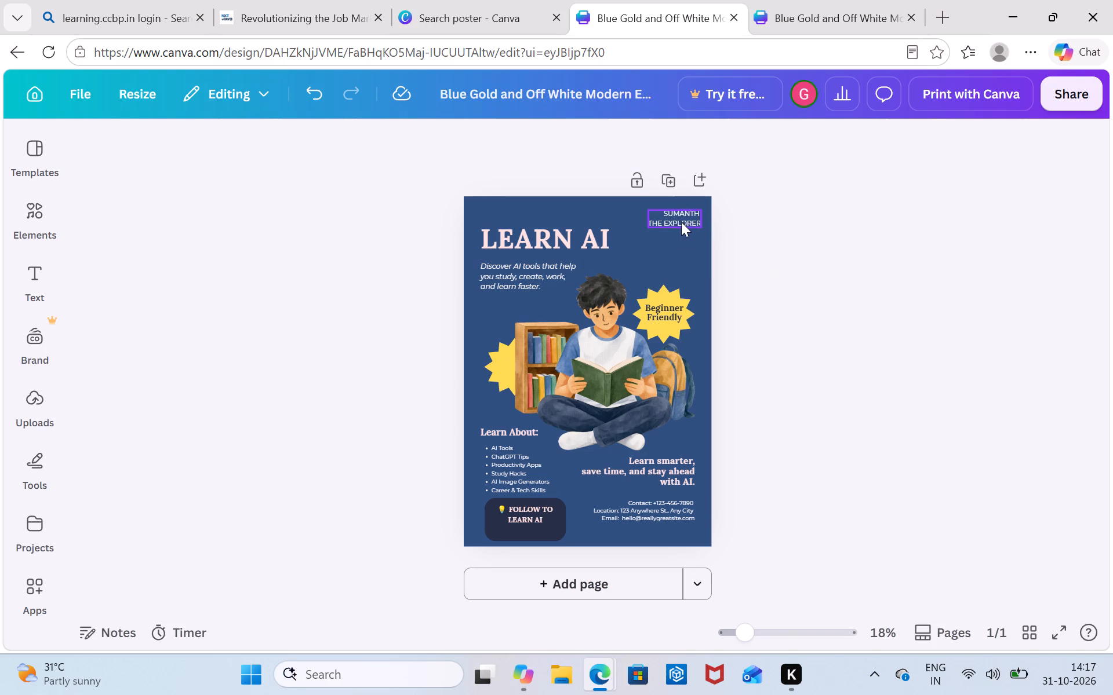
pyautogui.click(663, 223)
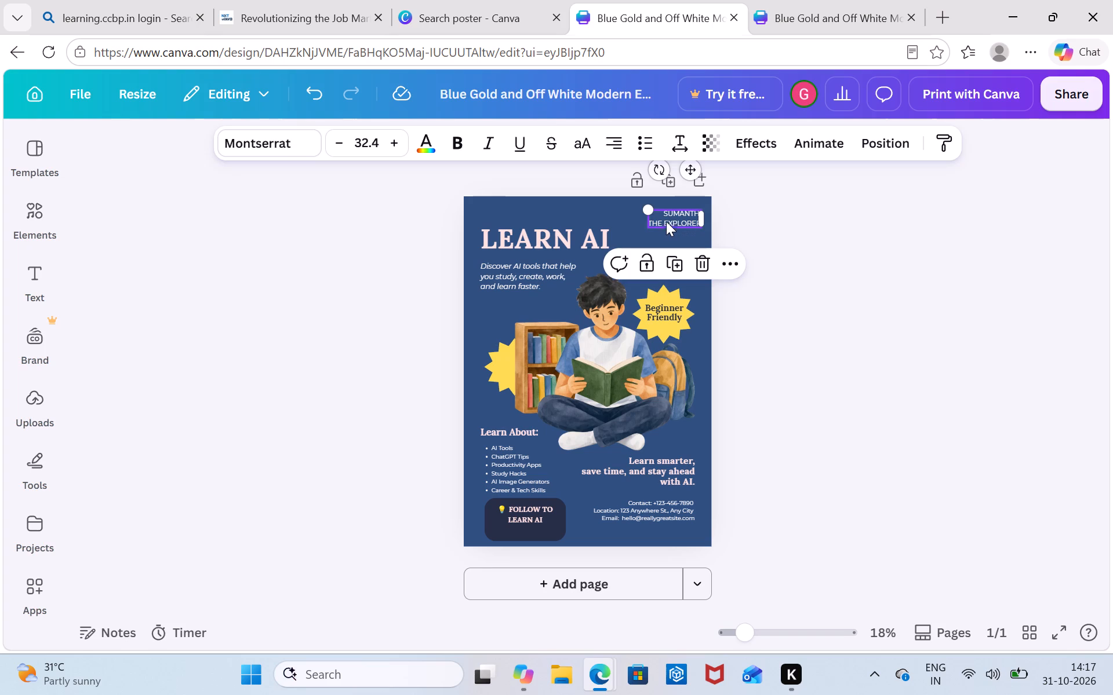
pyautogui.click(665, 217)
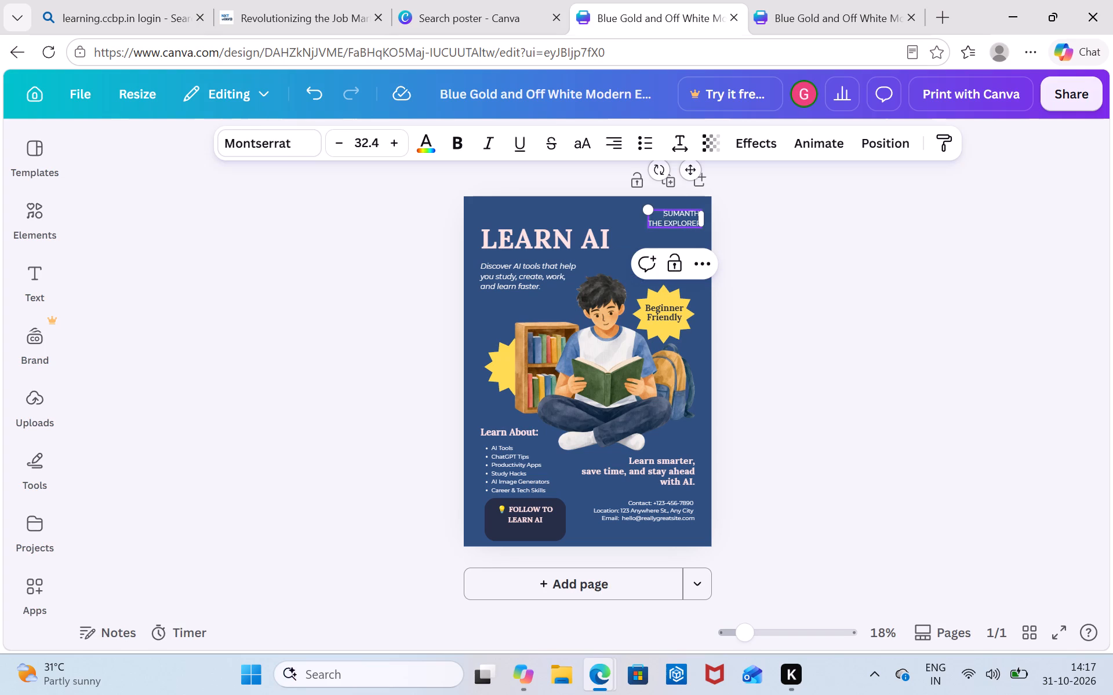
pyautogui.click(661, 225)
pyautogui.press('Right')
pyautogui.press('Return')
pyautogui.click(760, 239)
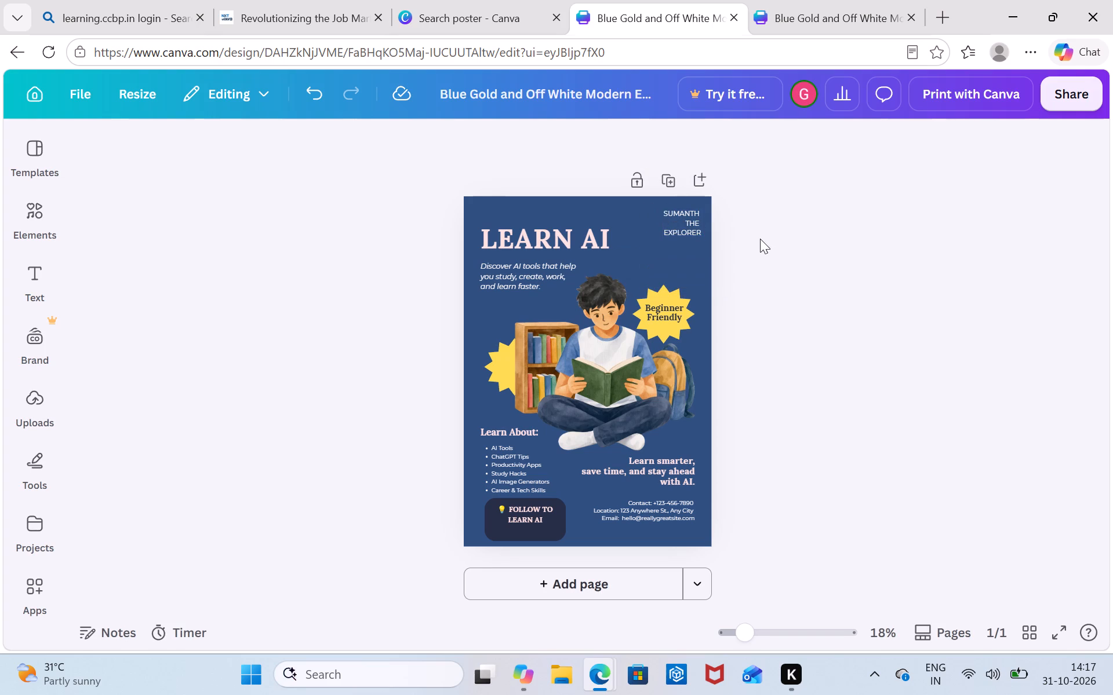
# Centre-align the three-line "SUMANTH THE EXPLORER" text.
pyautogui.tripleClick(679, 224)
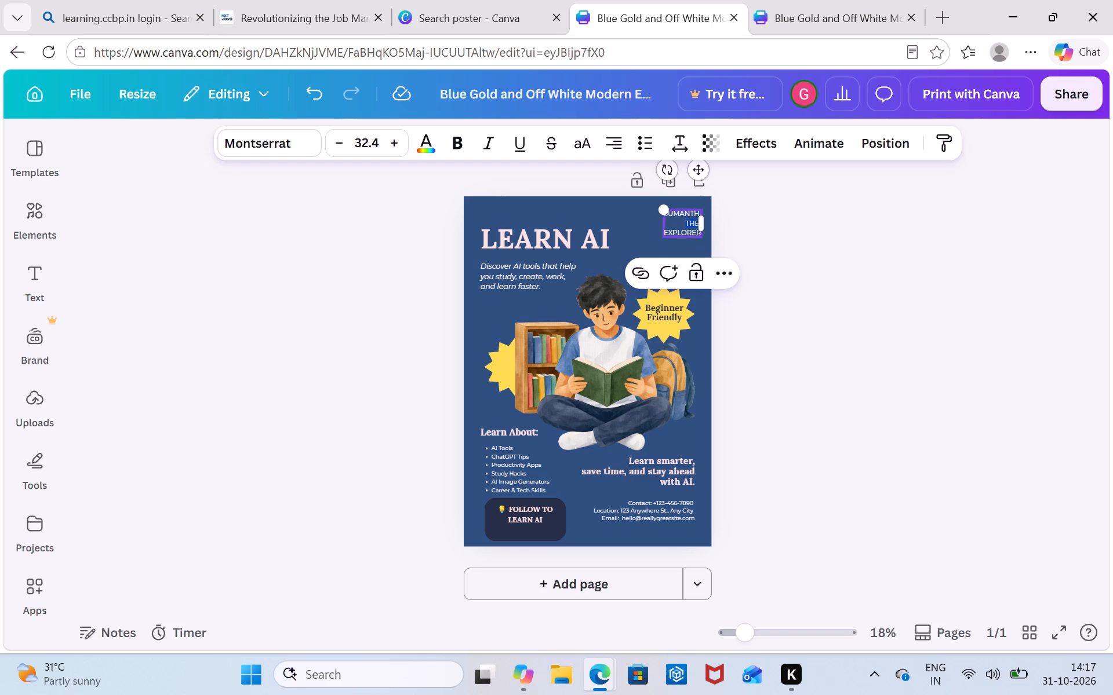
pyautogui.click(621, 148)
pyautogui.click(621, 148)
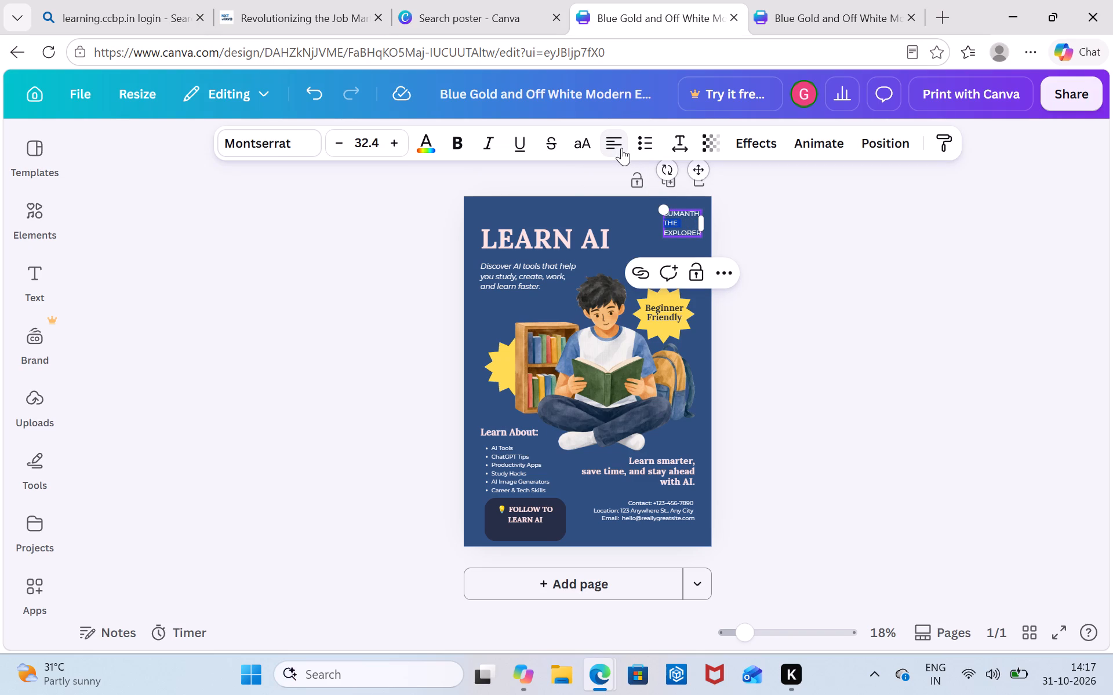
pyautogui.click(621, 148)
pyautogui.click(810, 262)
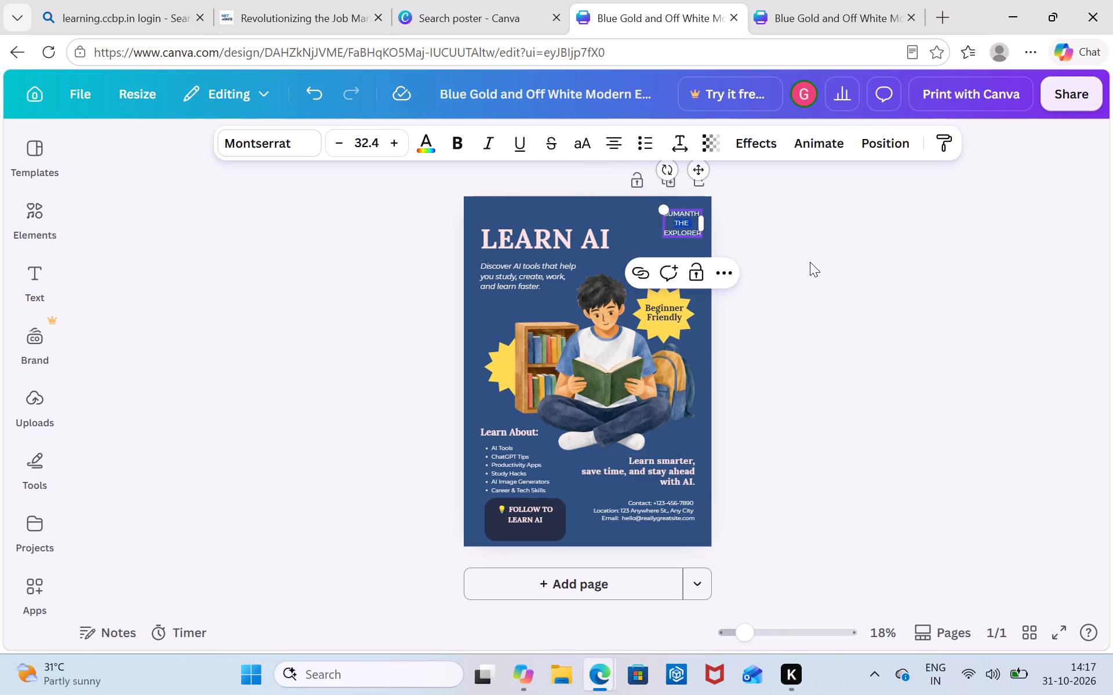
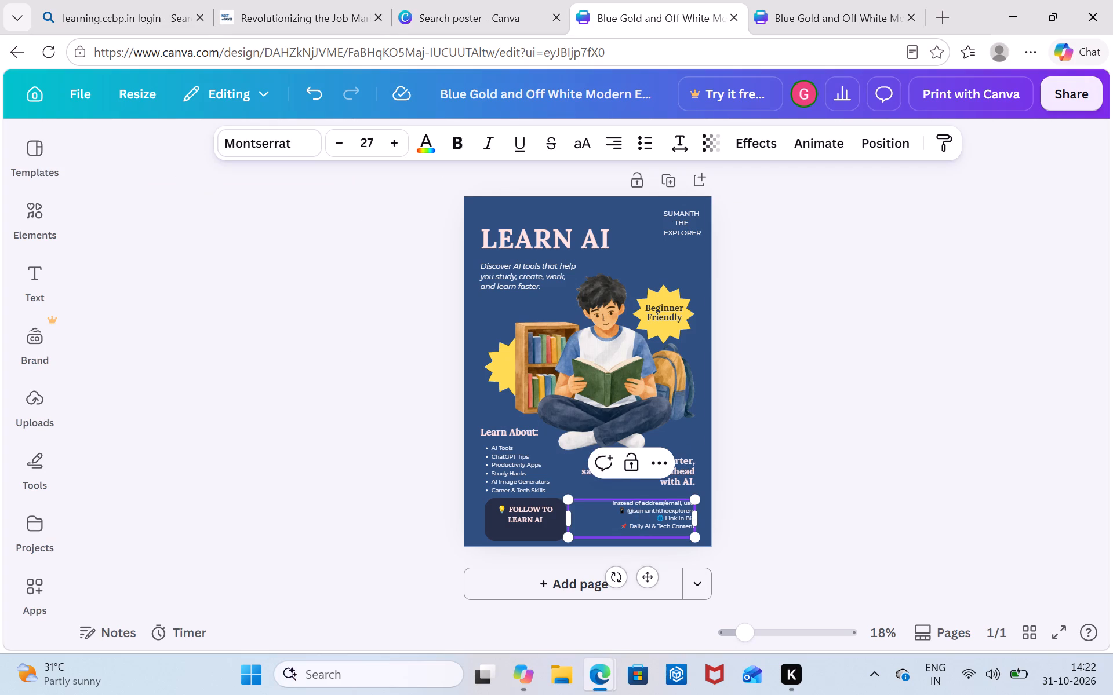
pyautogui.tripleClick(641, 504)
pyautogui.press('BackSpace')
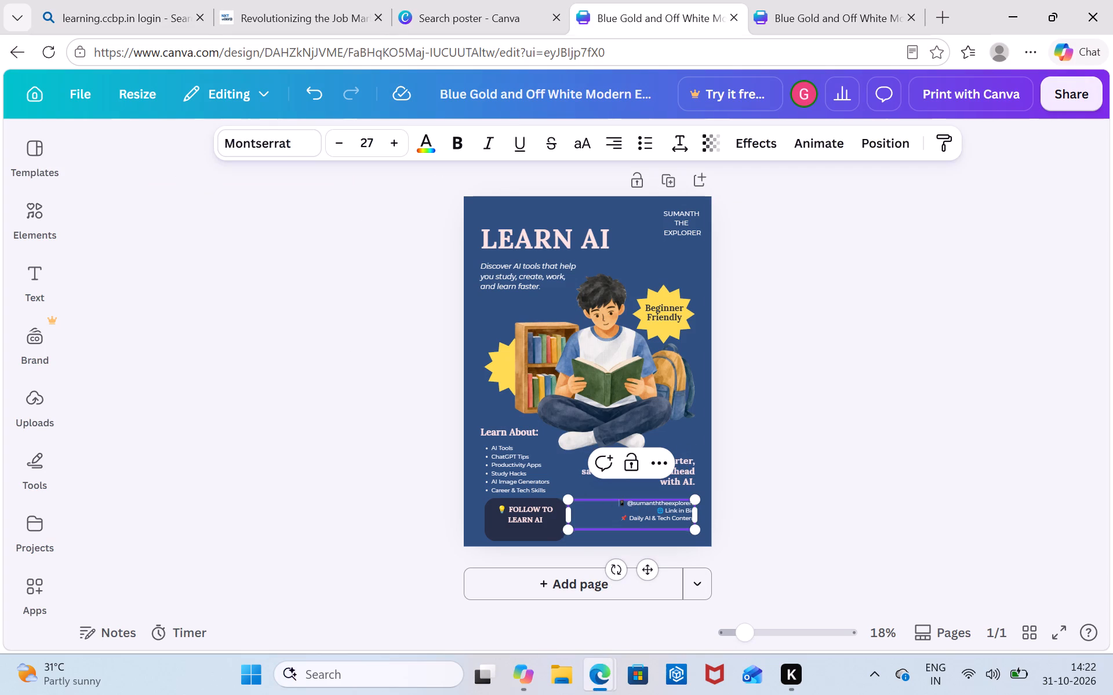
pyautogui.click(755, 495)
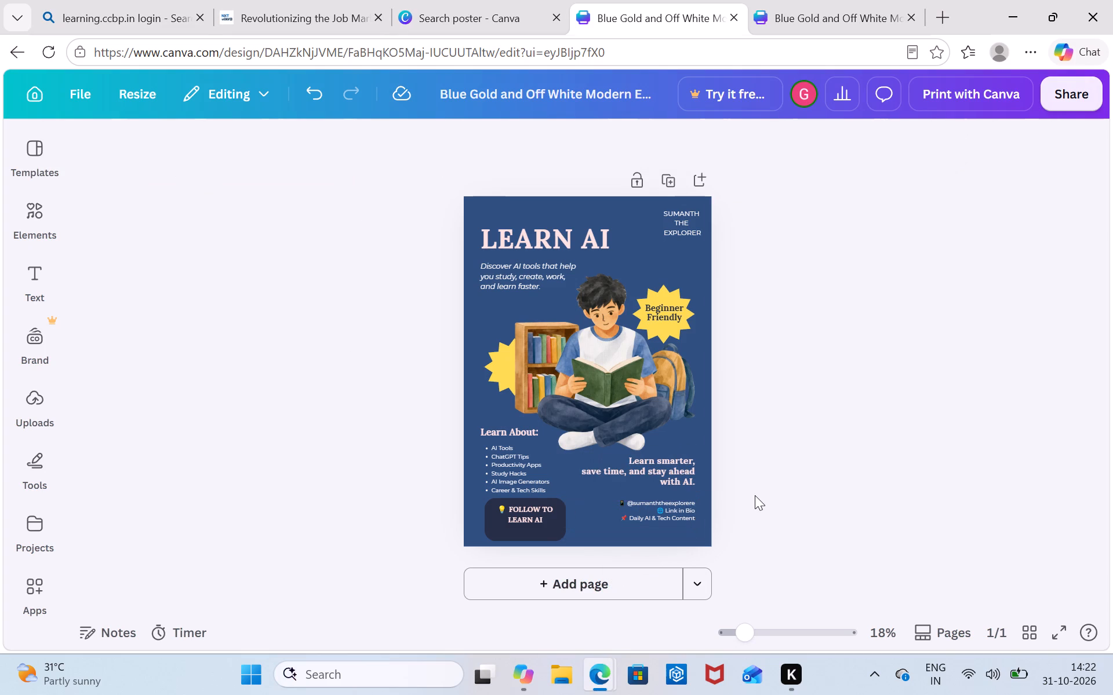
pyautogui.click(772, 493)
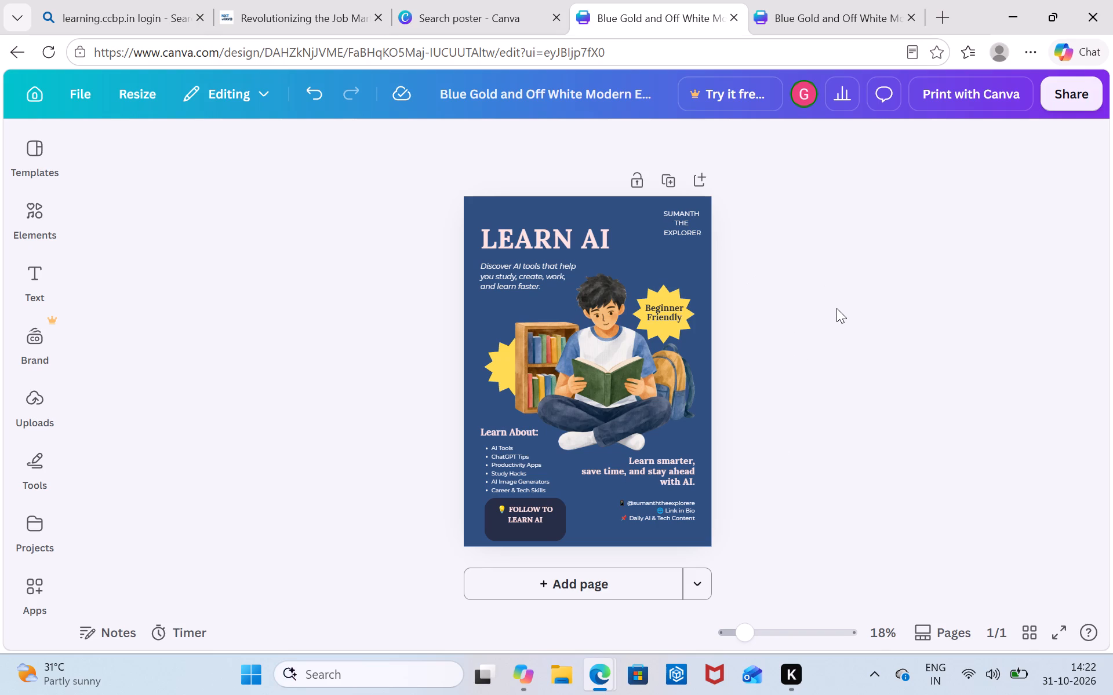
# Find more elements like the poster's illustration of the boy reading a book.
pyautogui.click(619, 363)
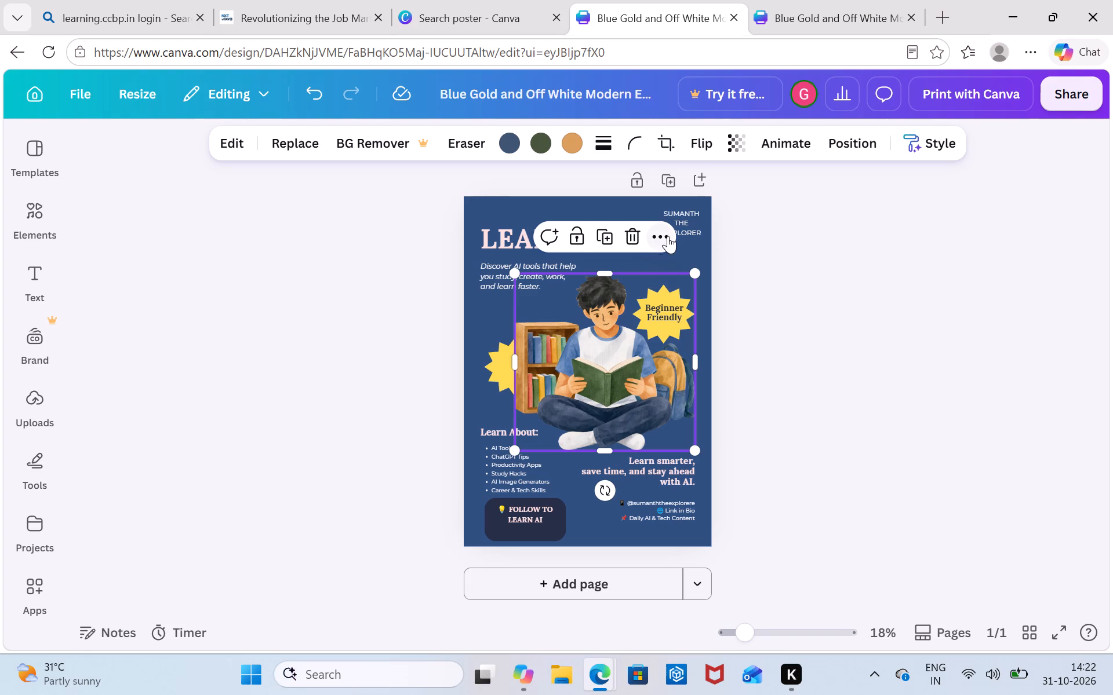
pyautogui.click(668, 236)
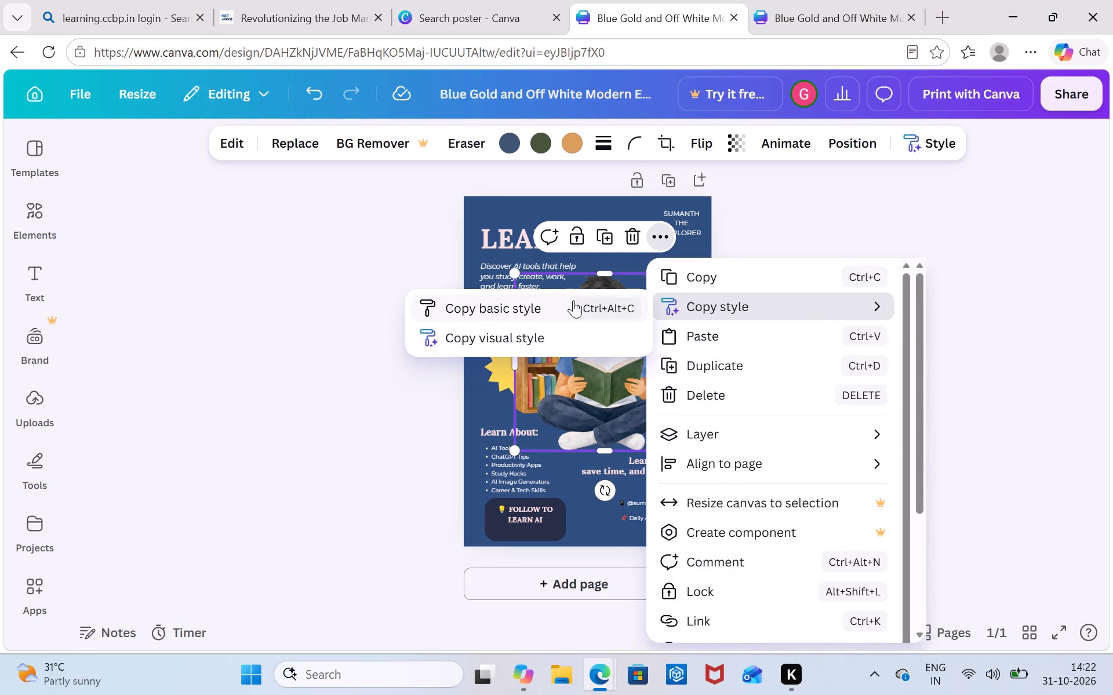
pyautogui.click(680, 277)
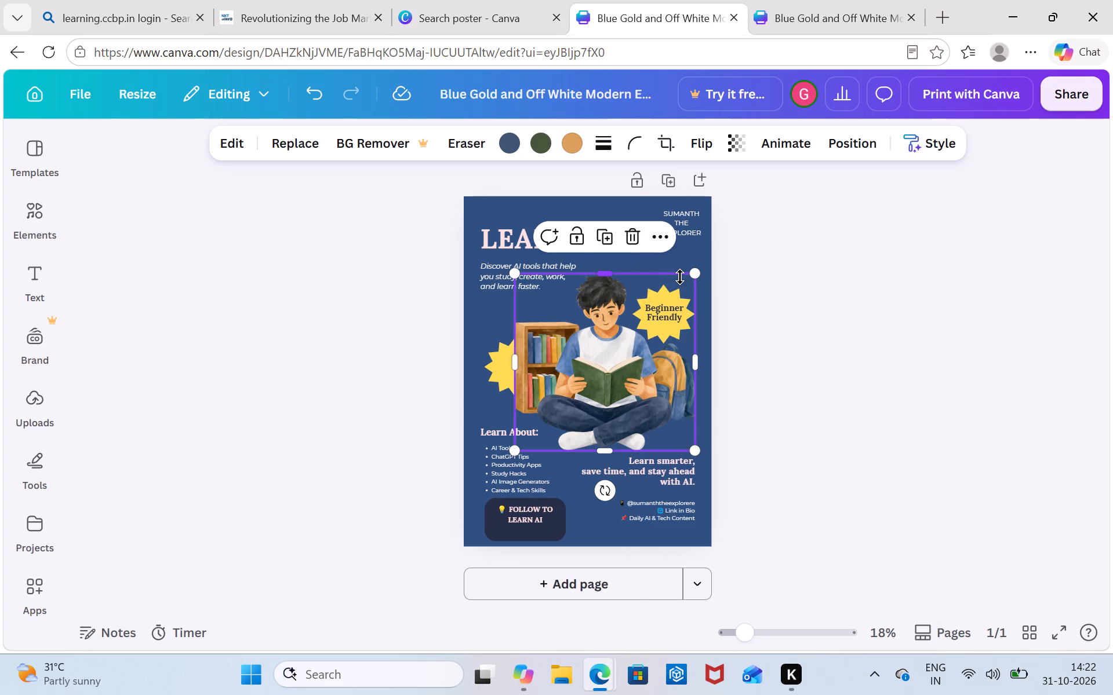
pyautogui.click(661, 239)
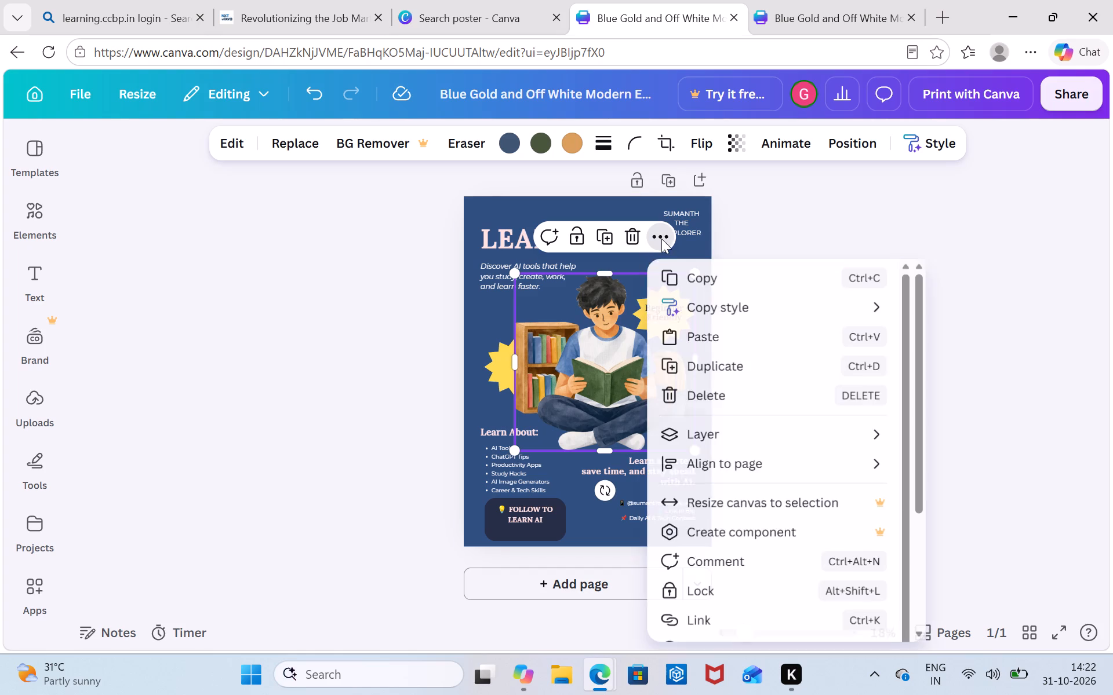
pyautogui.scroll(-1, 716, 495)
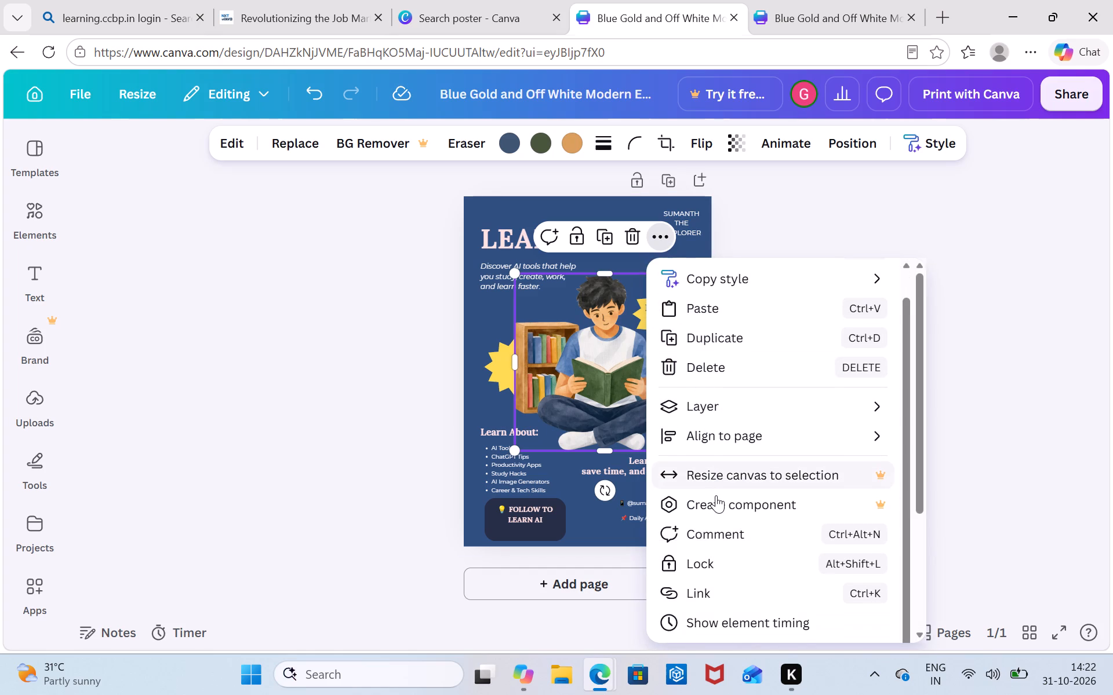
pyautogui.scroll(-1, 716, 495)
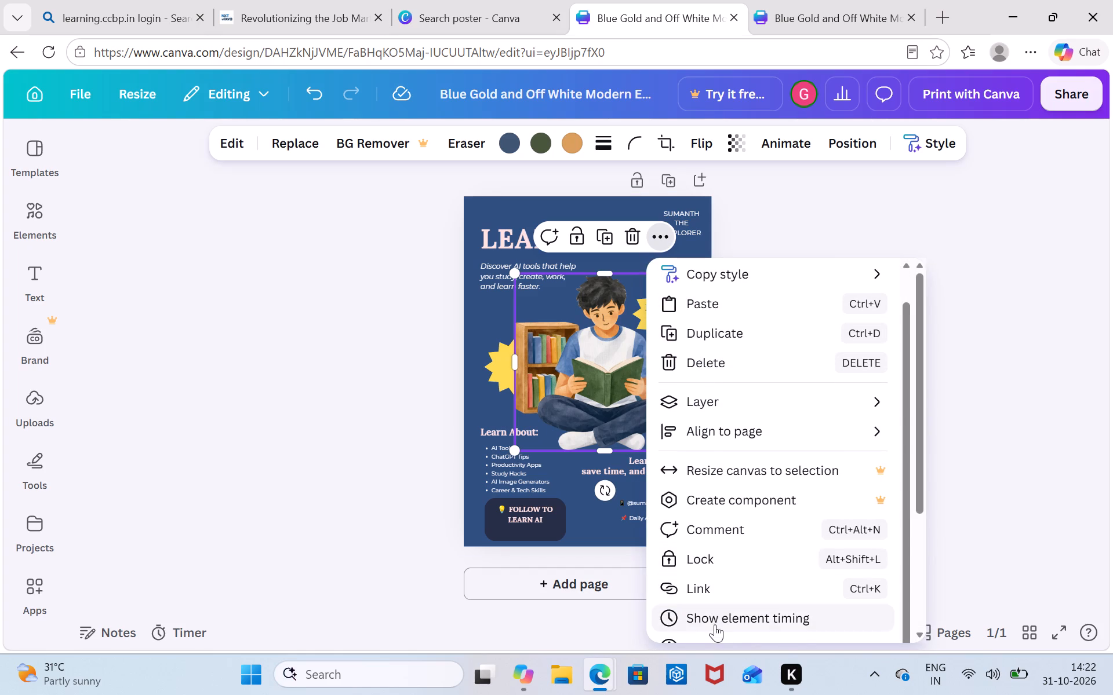
pyautogui.scroll(-2, 710, 610)
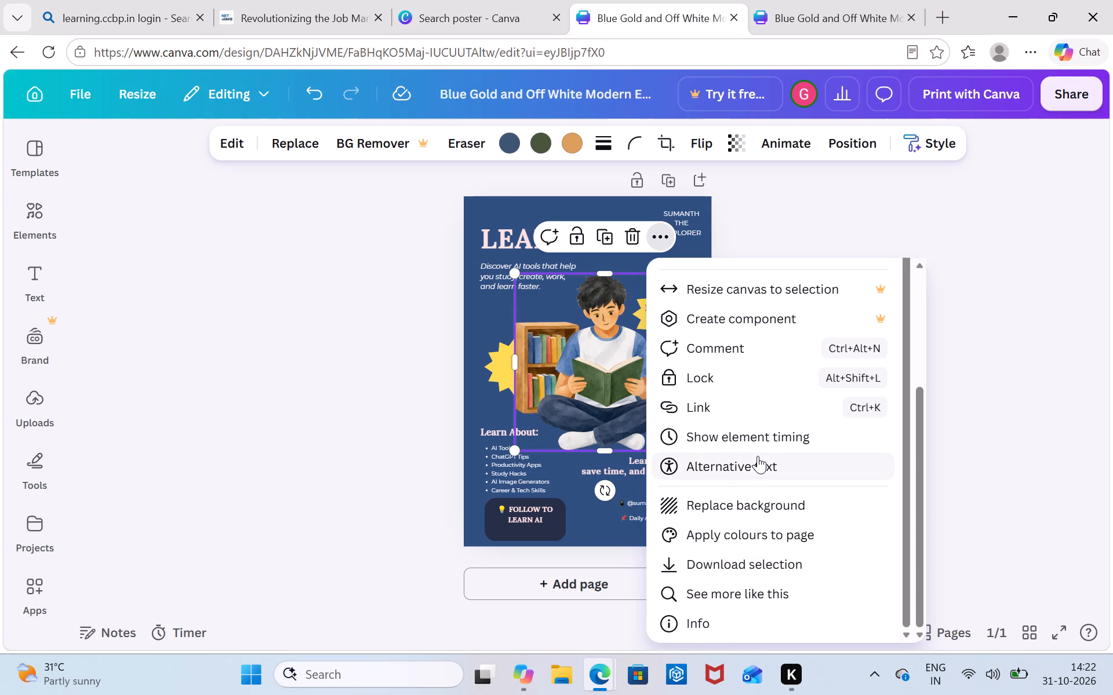
pyautogui.click(737, 580)
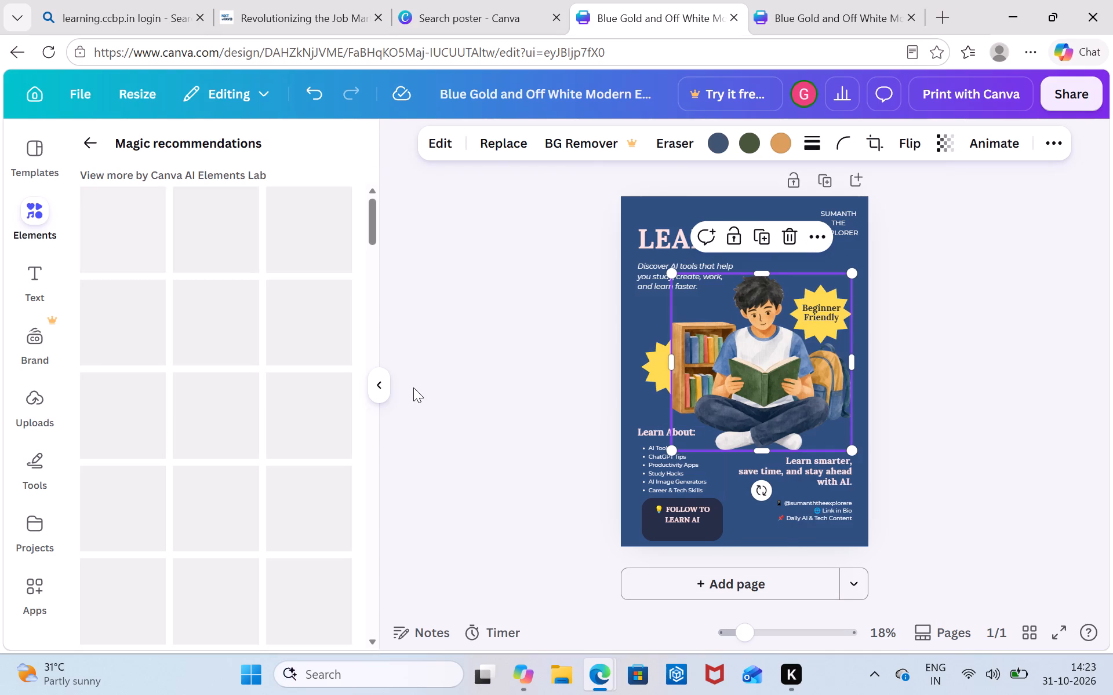
# Look through the recommended elements similar to the poster's reading-boy illustration for a possible replacement.
pyautogui.scroll(-3, 185, 396)
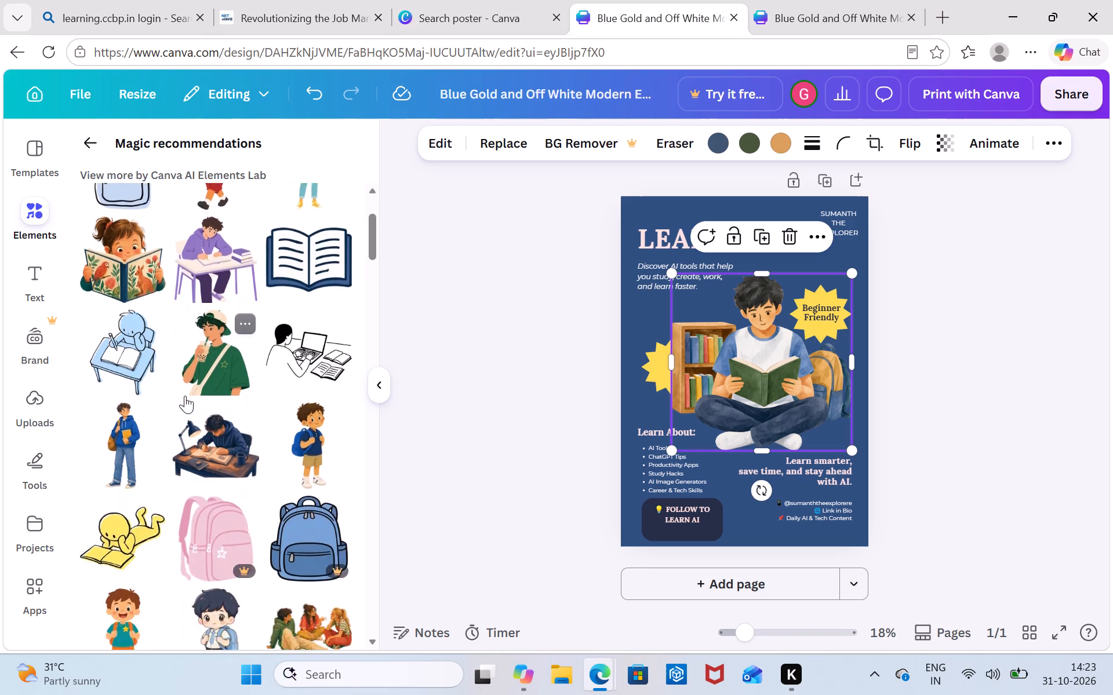
pyautogui.scroll(-3, 185, 396)
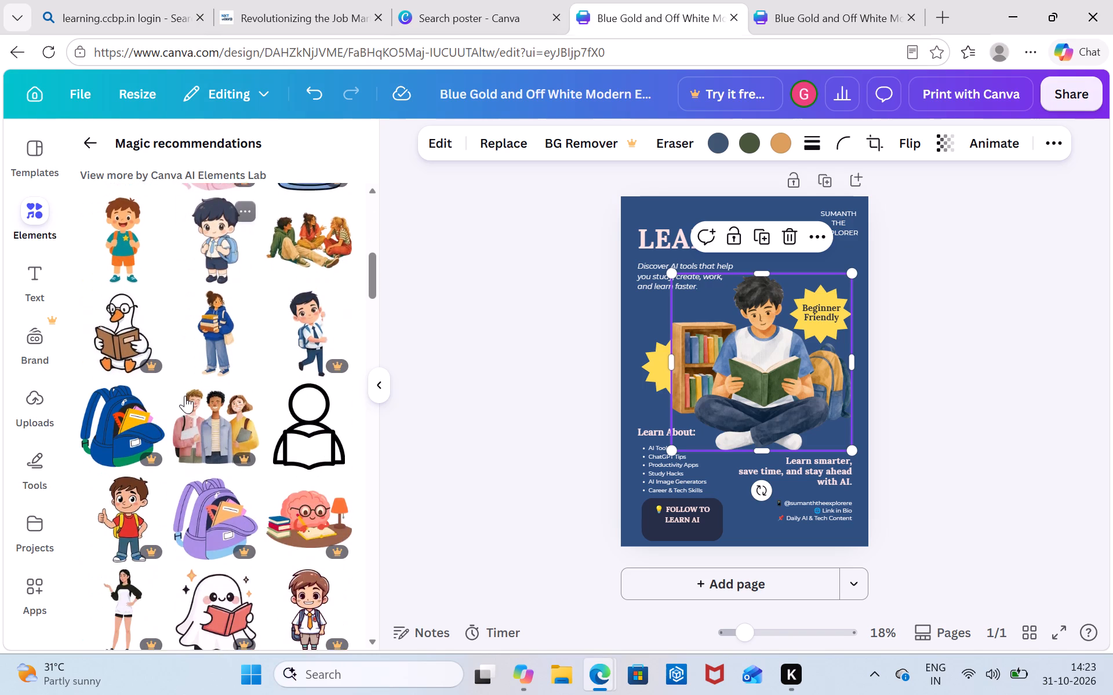
pyautogui.scroll(3, 185, 396)
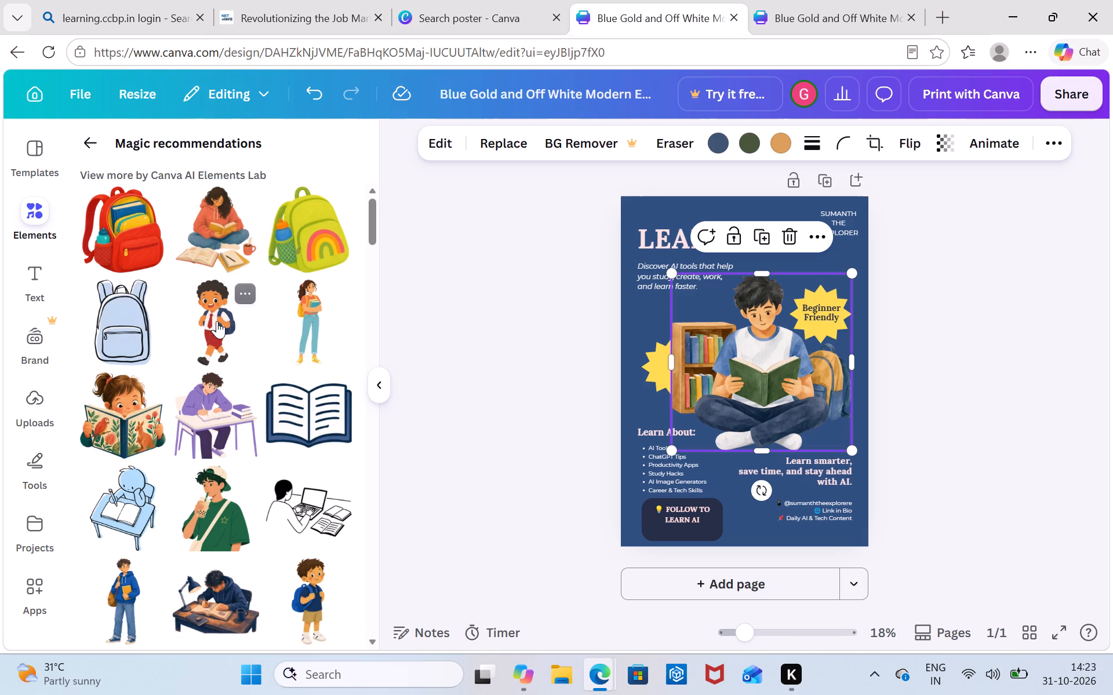
pyautogui.scroll(-2, 214, 287)
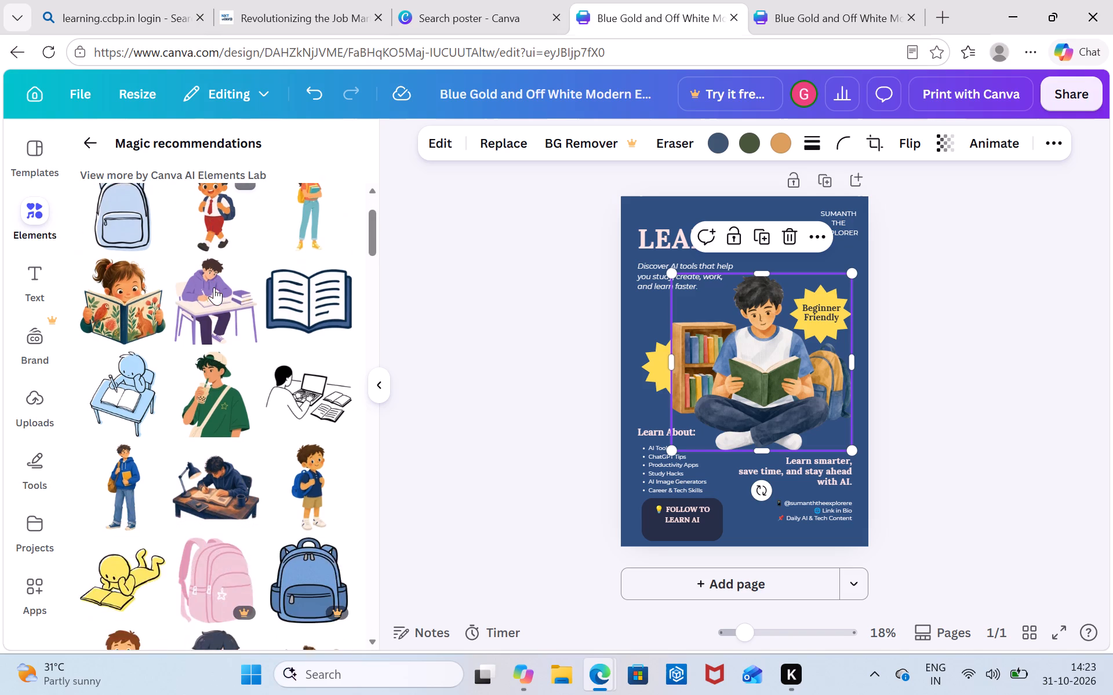
pyautogui.scroll(-3, 214, 287)
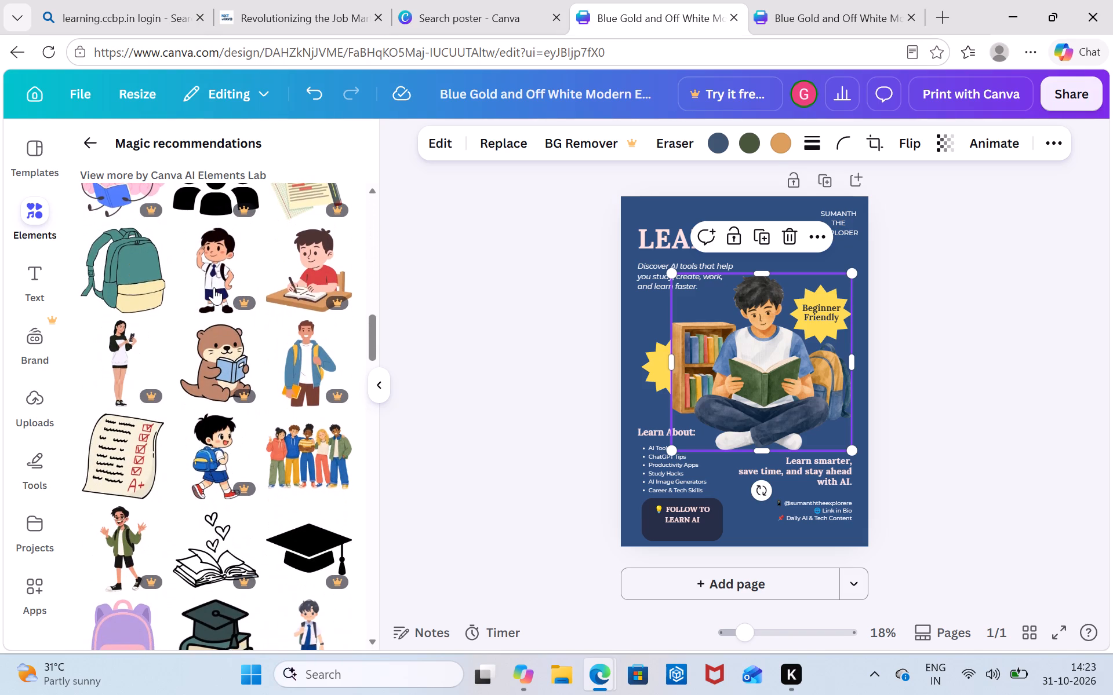
pyautogui.scroll(-2, 214, 287)
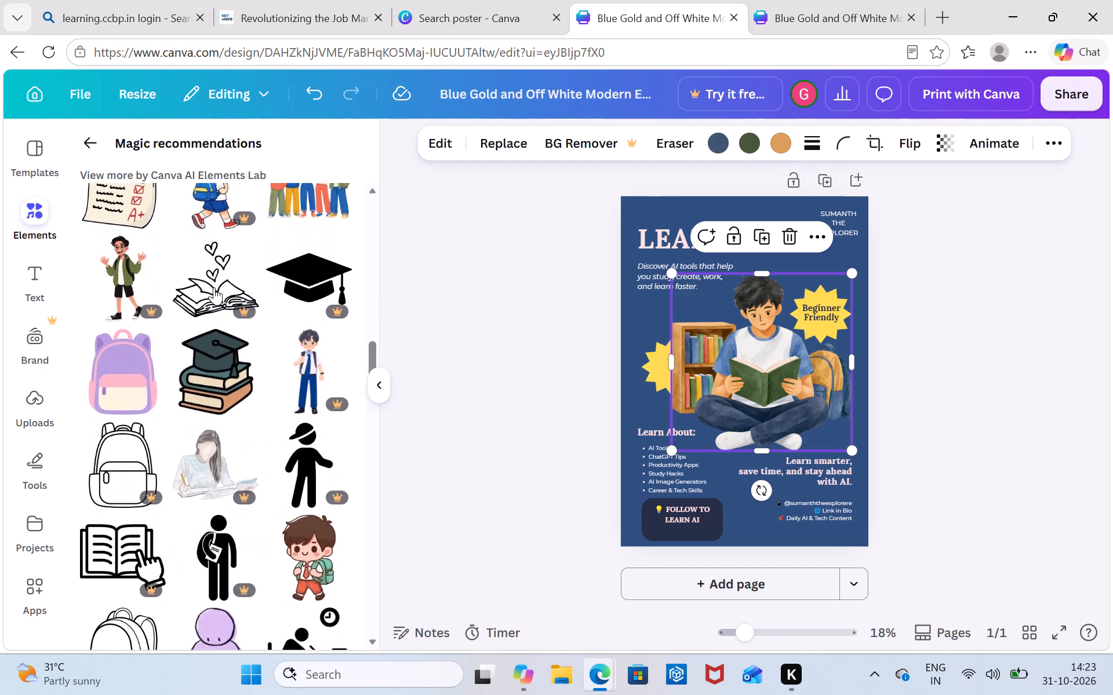
pyautogui.scroll(-3, 214, 287)
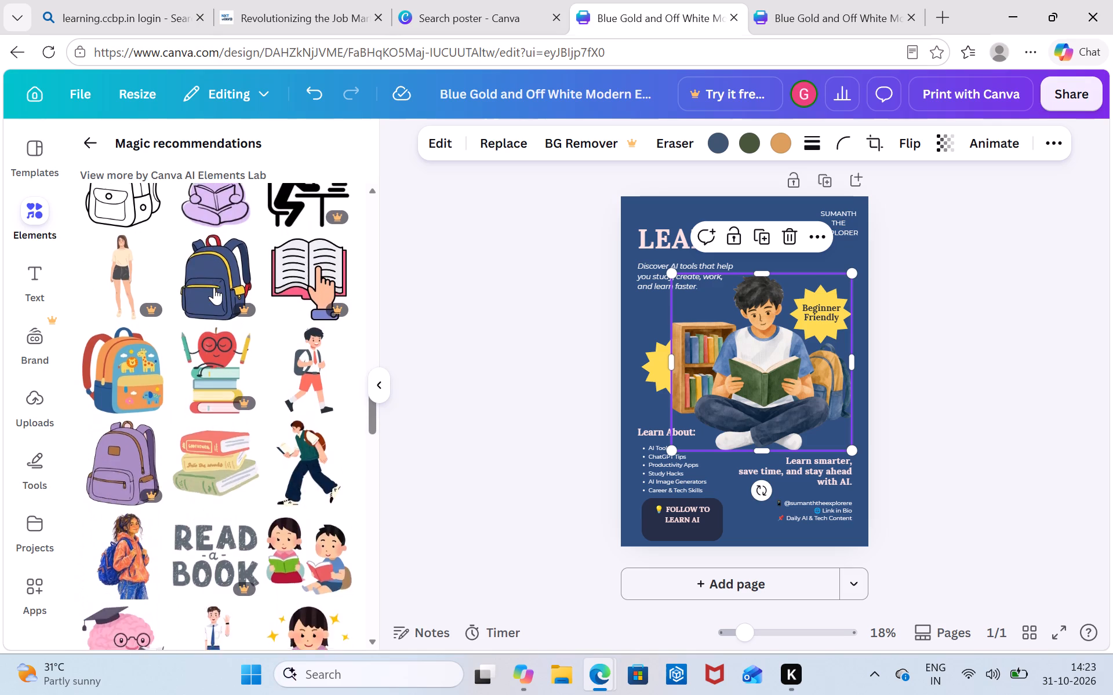
pyautogui.scroll(-3, 214, 287)
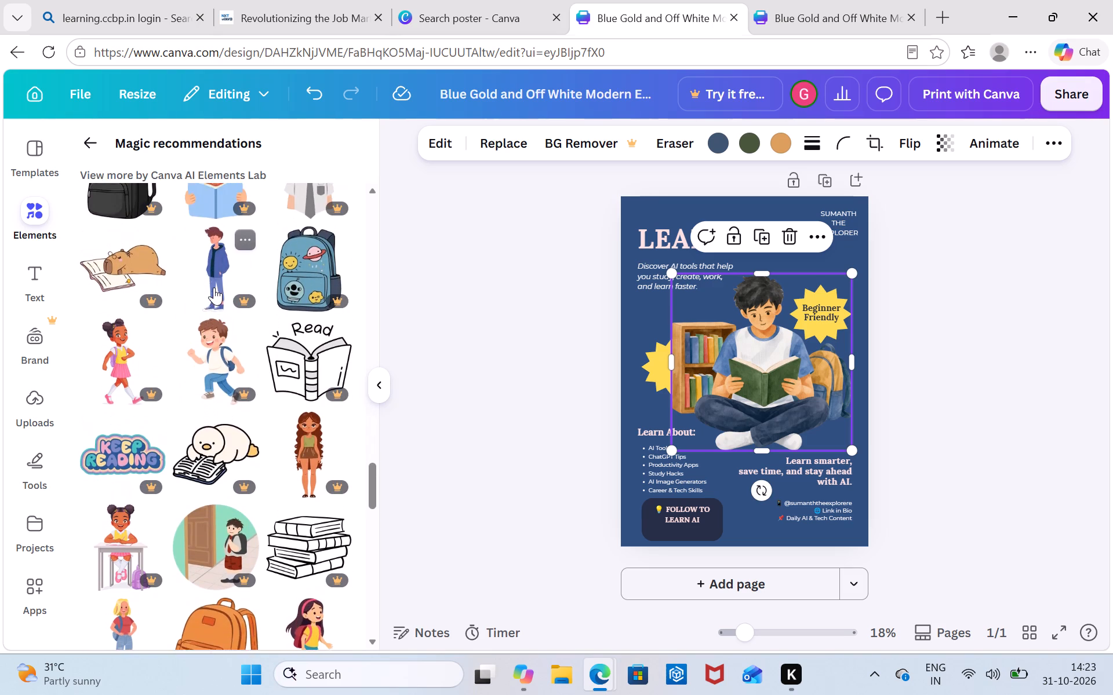
pyautogui.scroll(-3, 214, 287)
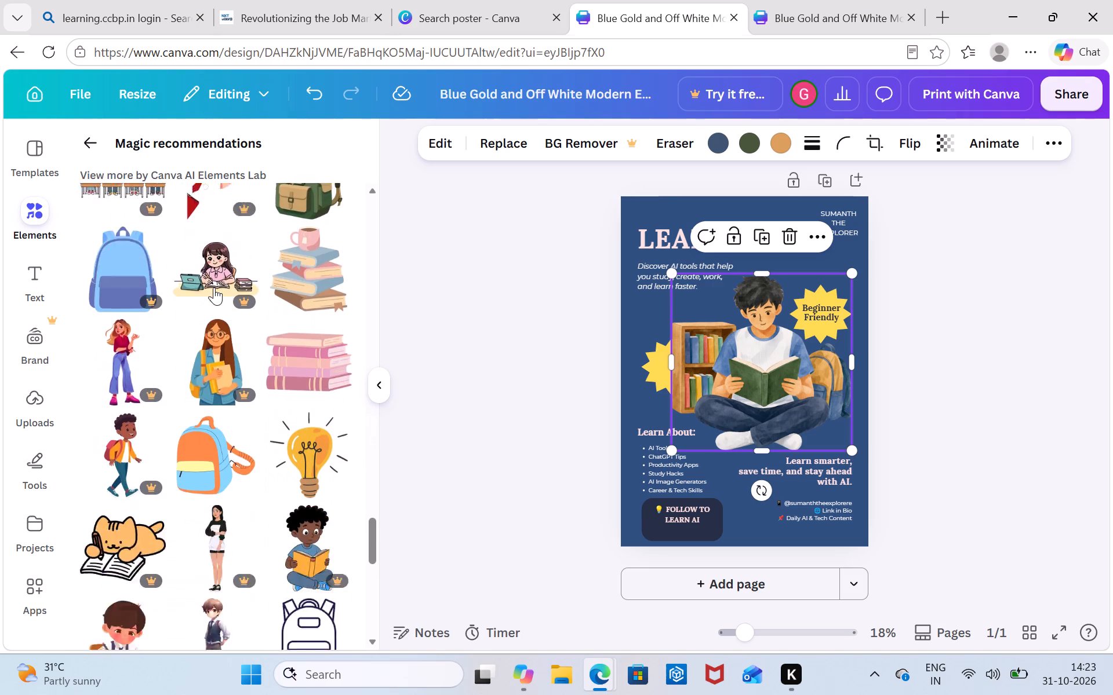
pyautogui.scroll(-4, 214, 287)
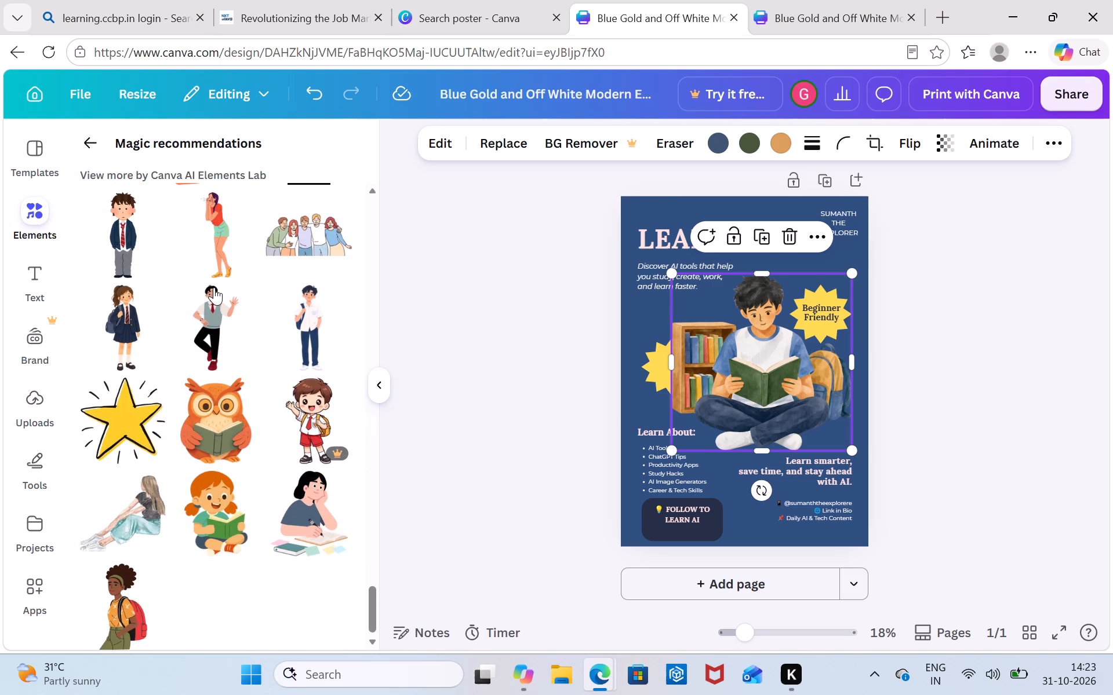
pyautogui.scroll(-1, 214, 287)
pyautogui.scroll(-1, 233, 537)
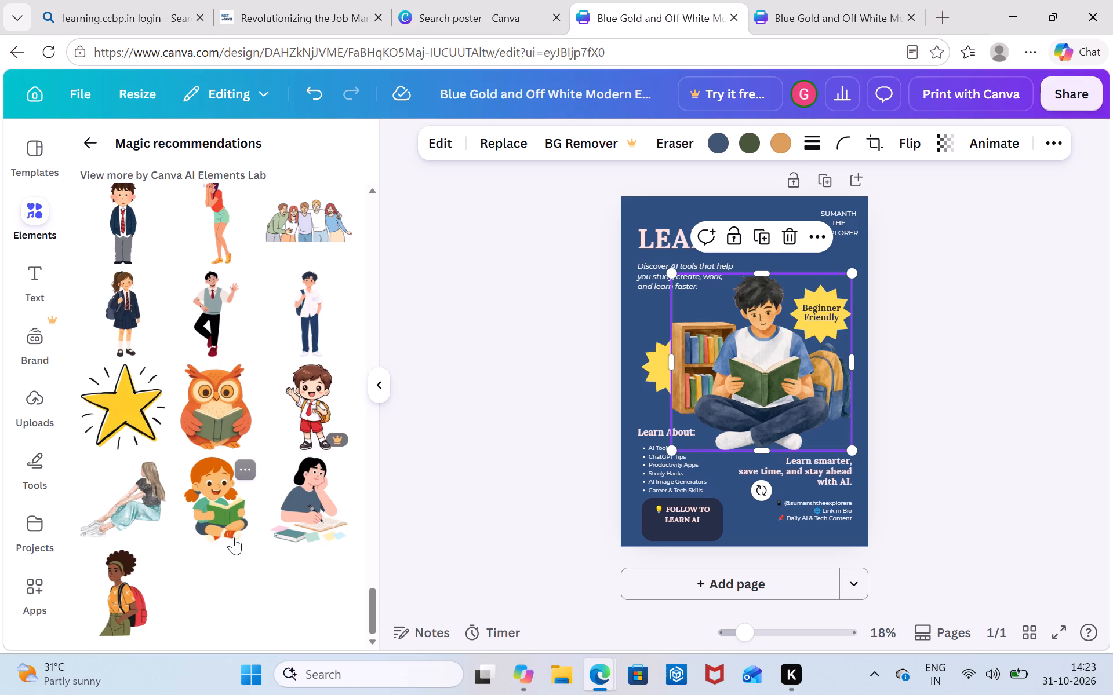
pyautogui.scroll(4, 233, 537)
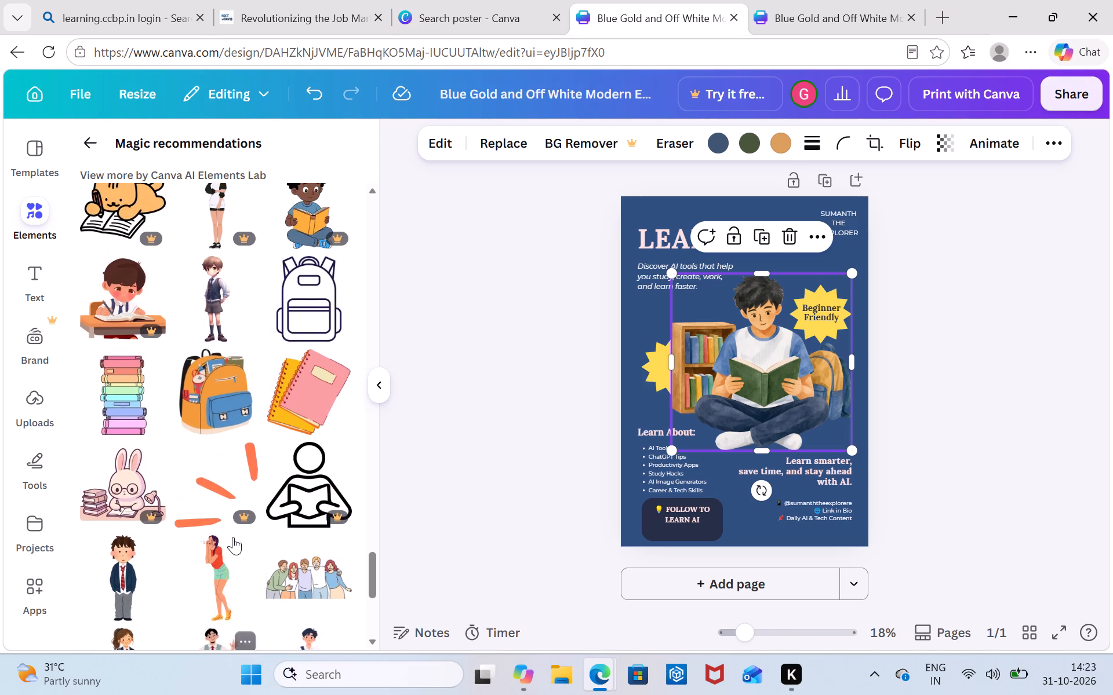
pyautogui.scroll(4, 233, 537)
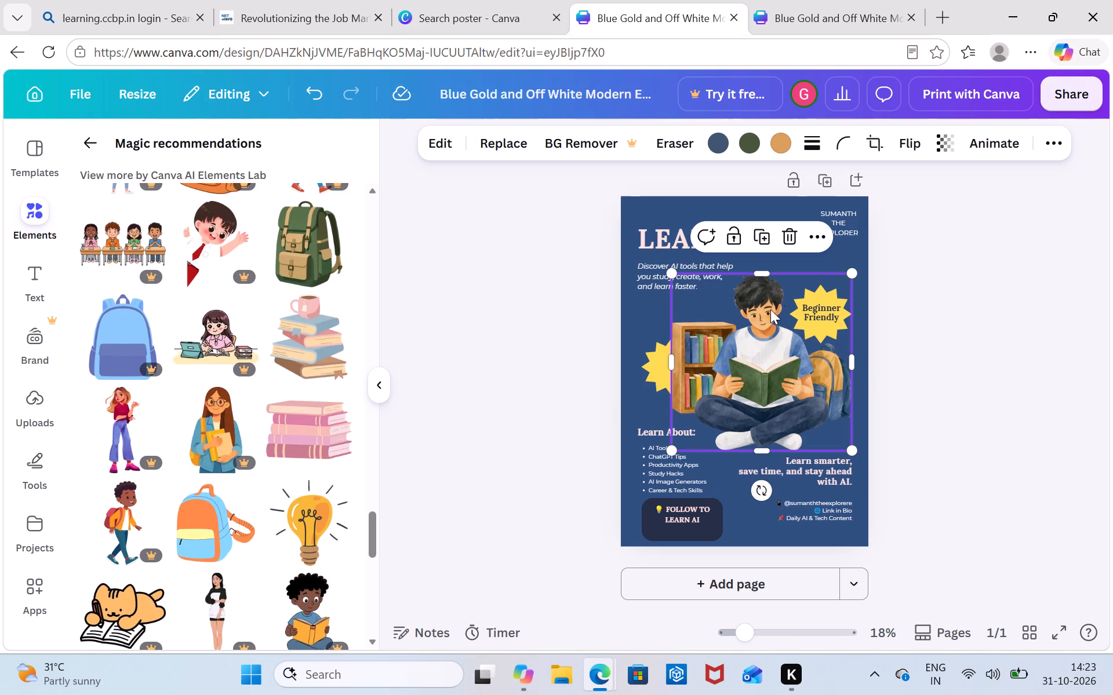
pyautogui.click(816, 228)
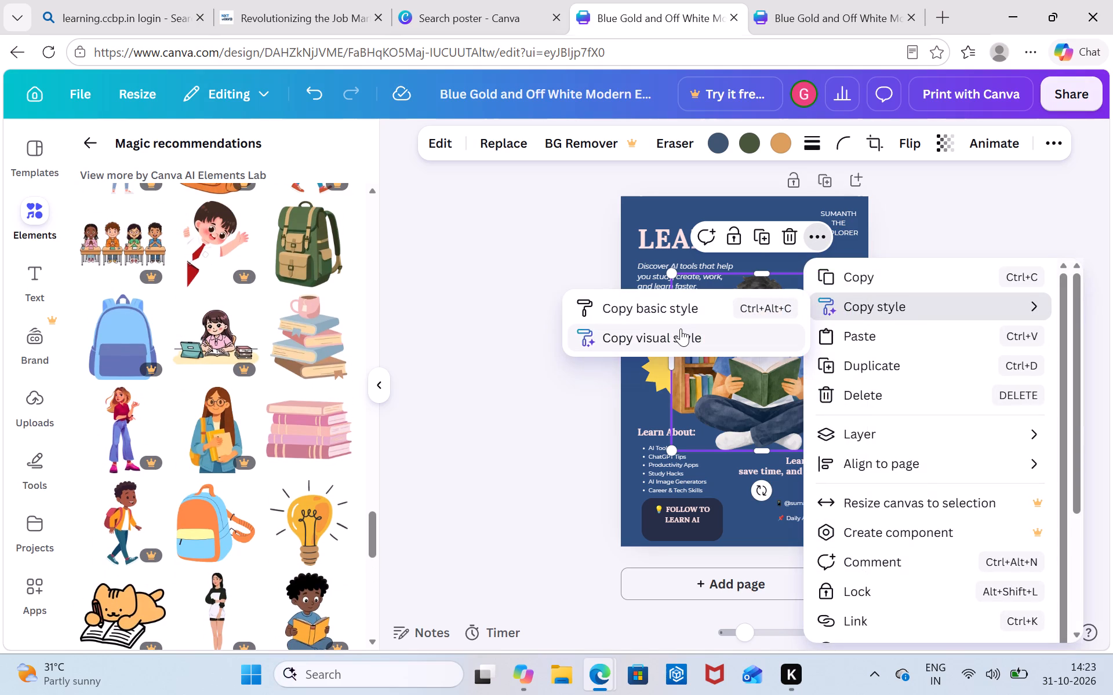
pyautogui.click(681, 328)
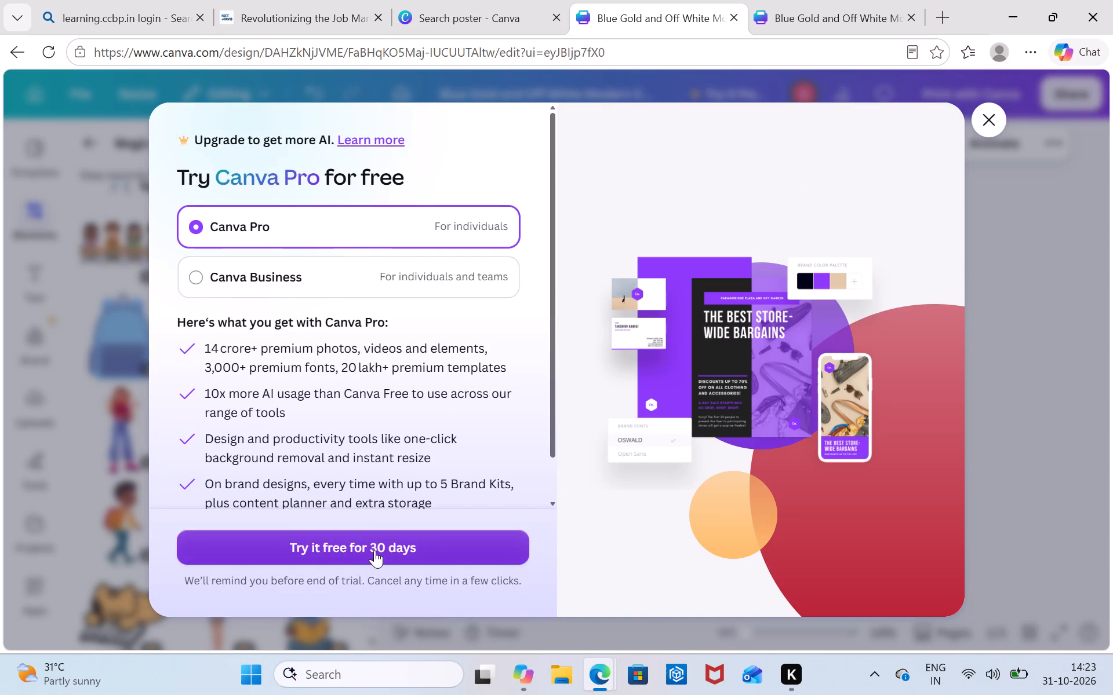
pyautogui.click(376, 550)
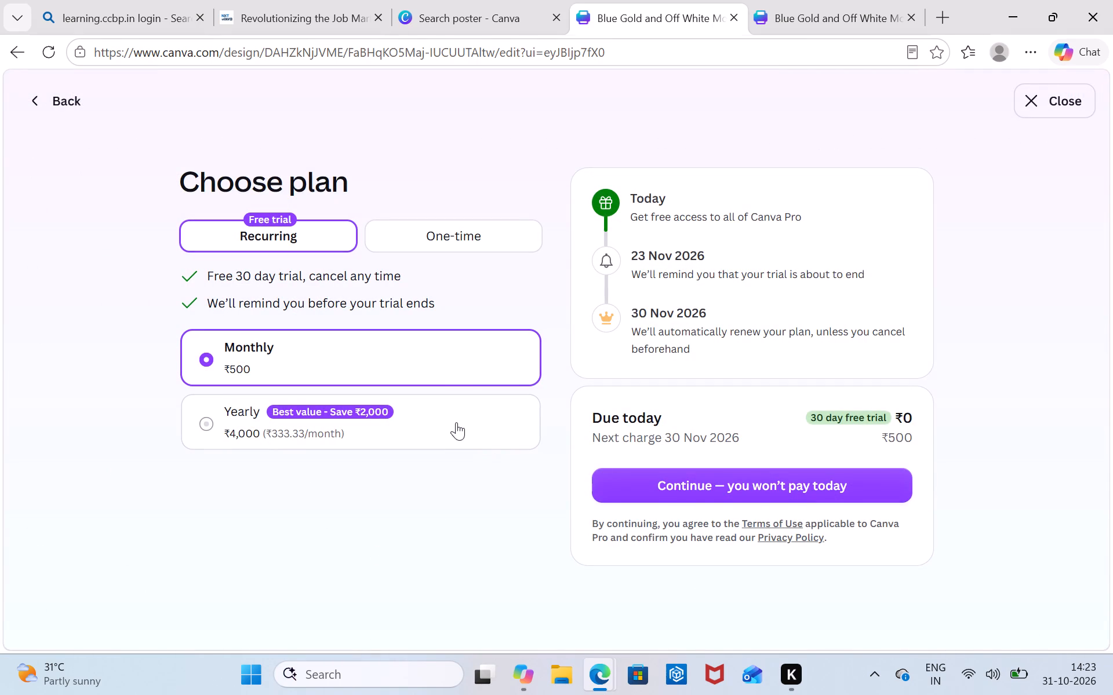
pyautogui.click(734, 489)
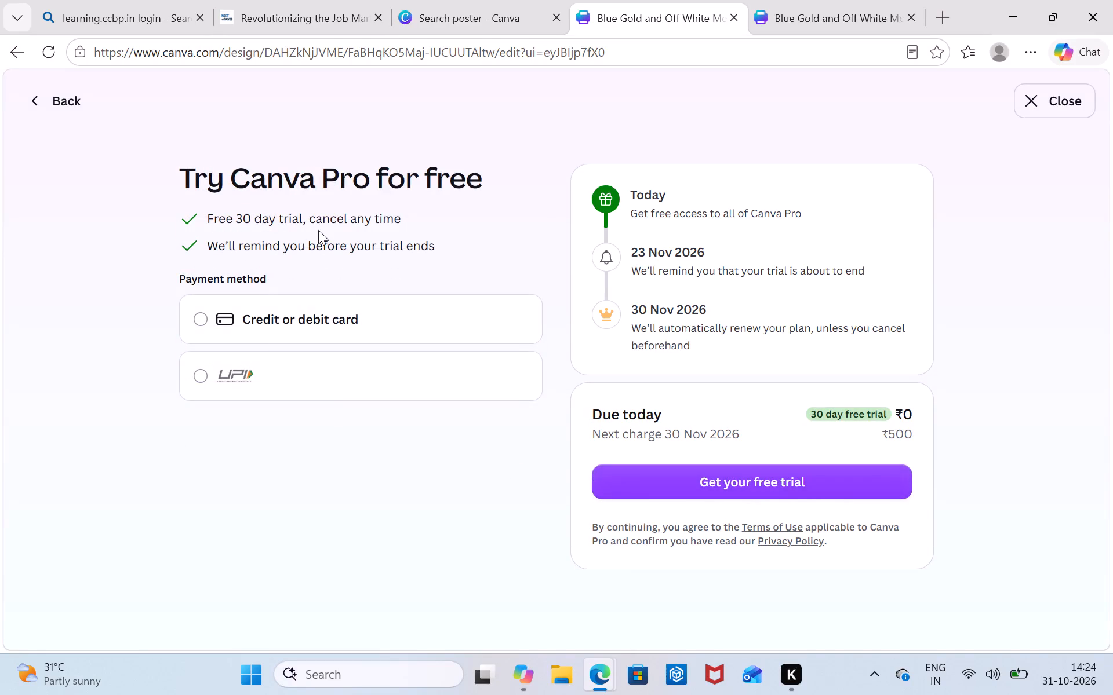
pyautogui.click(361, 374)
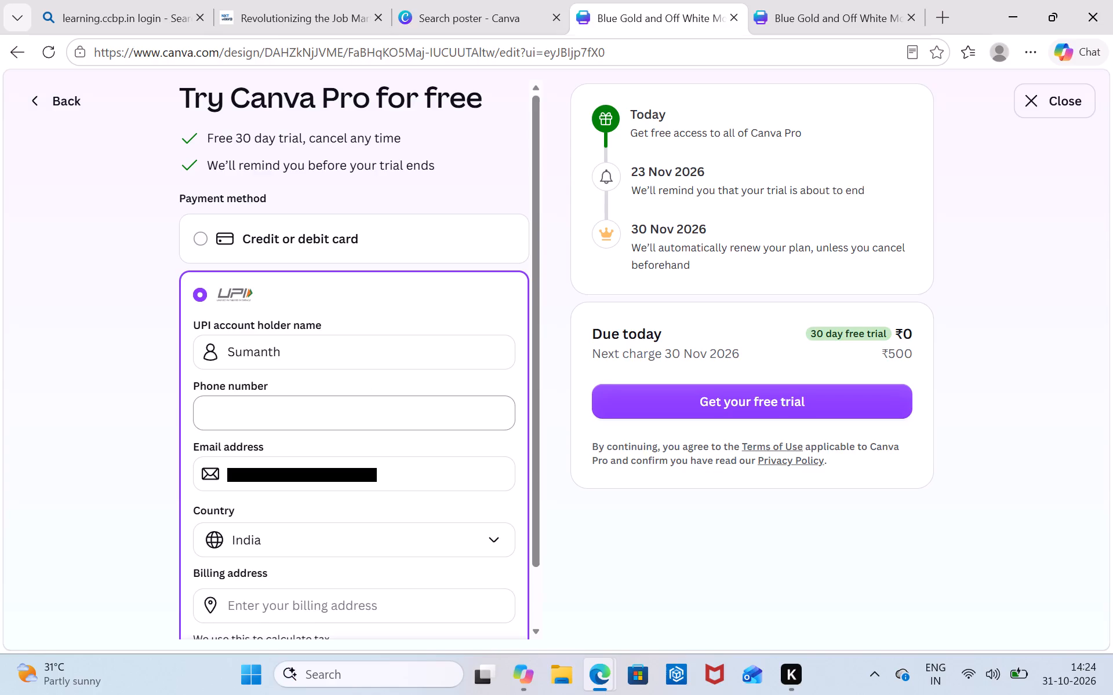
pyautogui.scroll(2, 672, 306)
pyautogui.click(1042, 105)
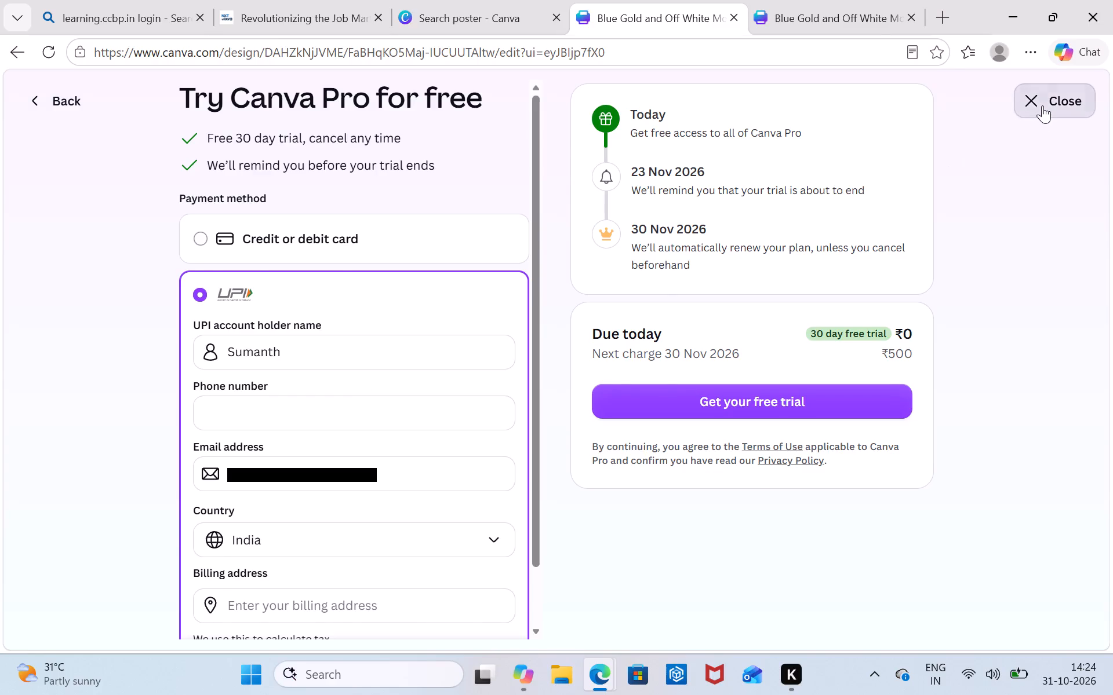
# Look through the recommended student and book illustrations again for a replacement for the reading boy.
pyautogui.scroll(-1, 226, 460)
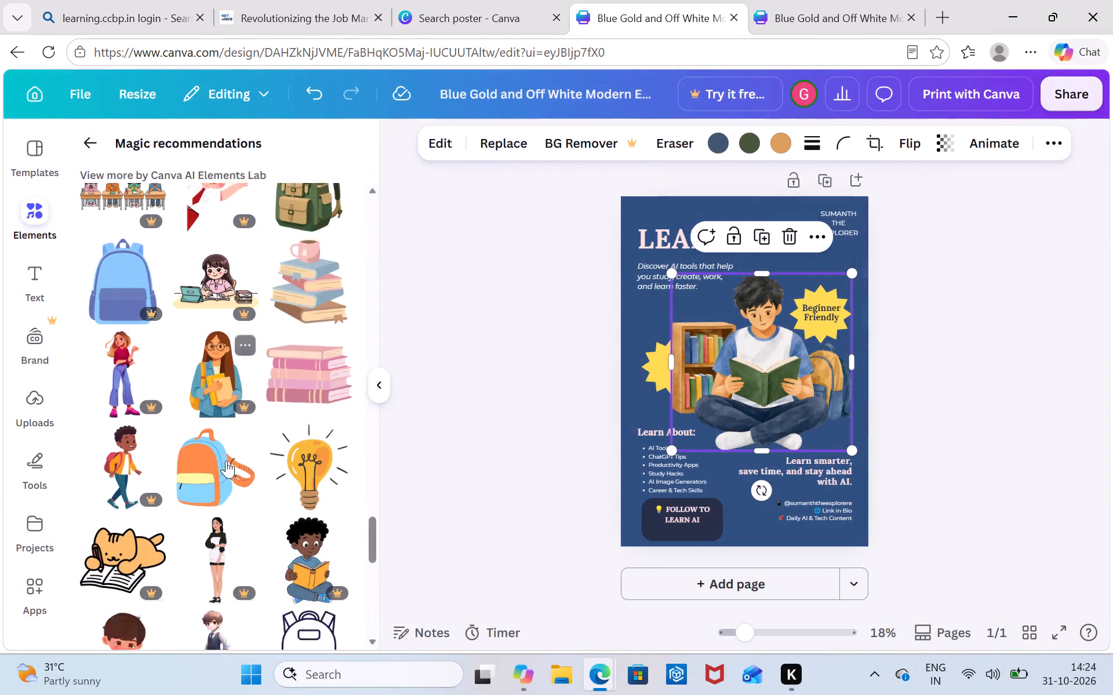
pyautogui.scroll(-4, 226, 460)
pyautogui.scroll(1, 226, 460)
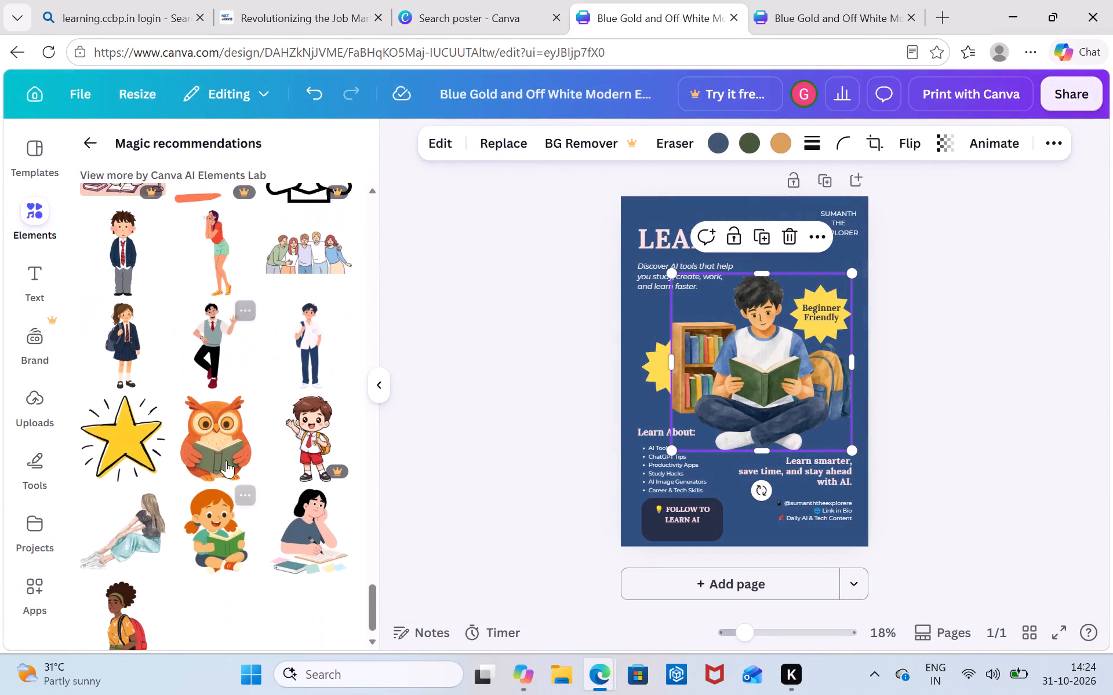
pyautogui.scroll(7, 226, 460)
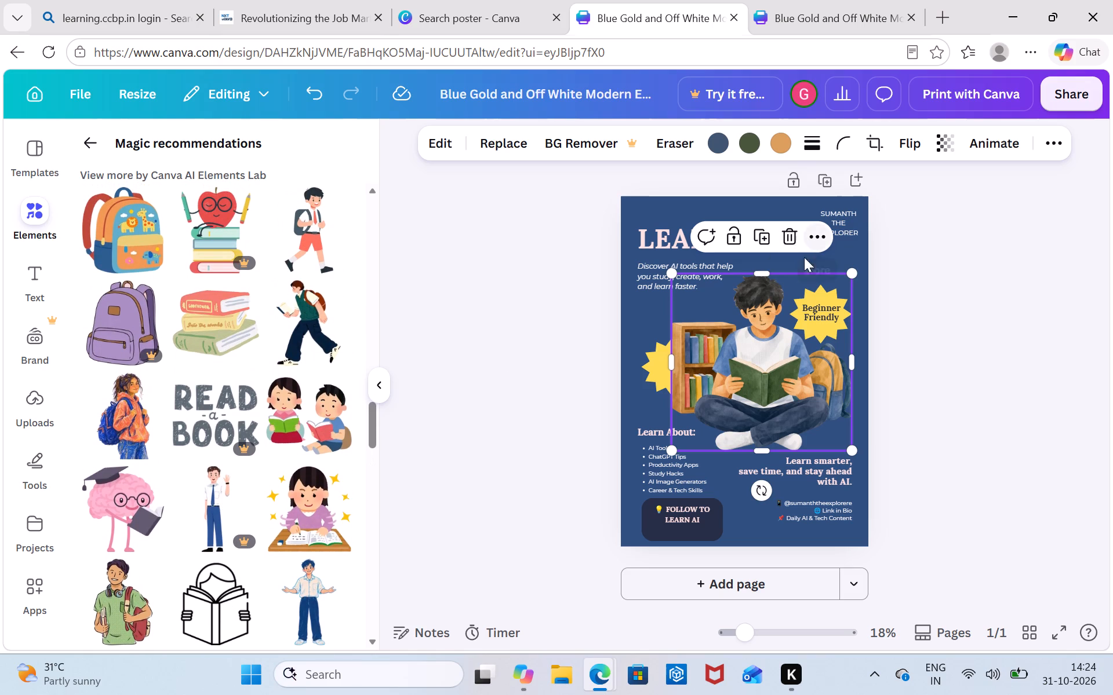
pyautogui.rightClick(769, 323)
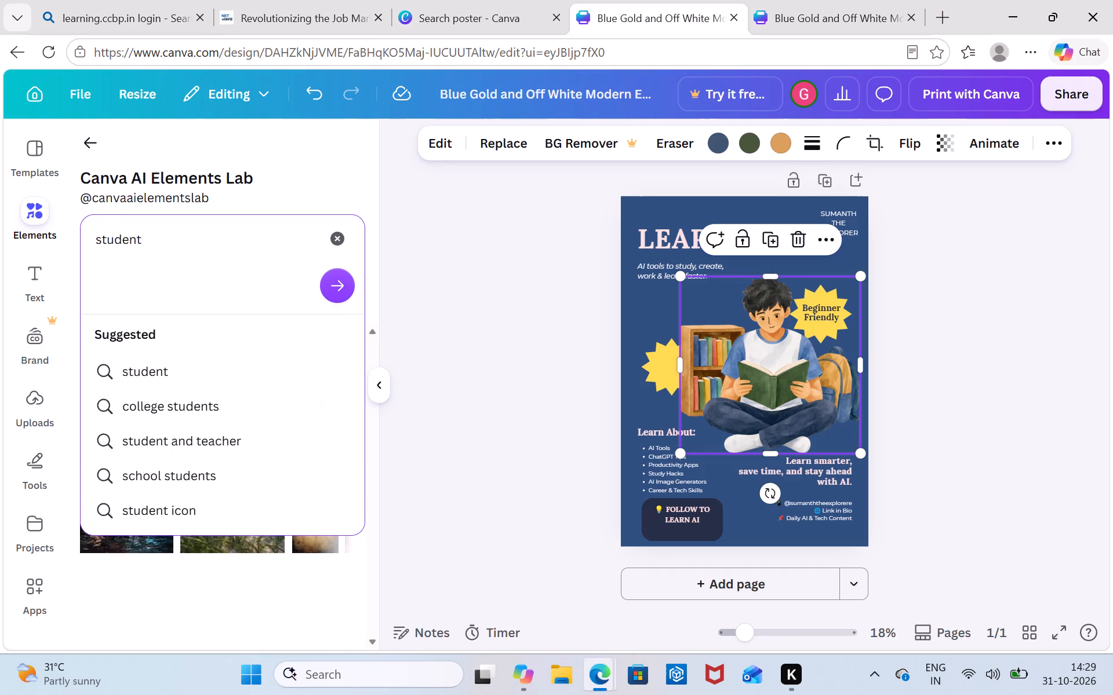
pyautogui.write('using')
pyautogui.press('space')
pyautogui.write('phone')
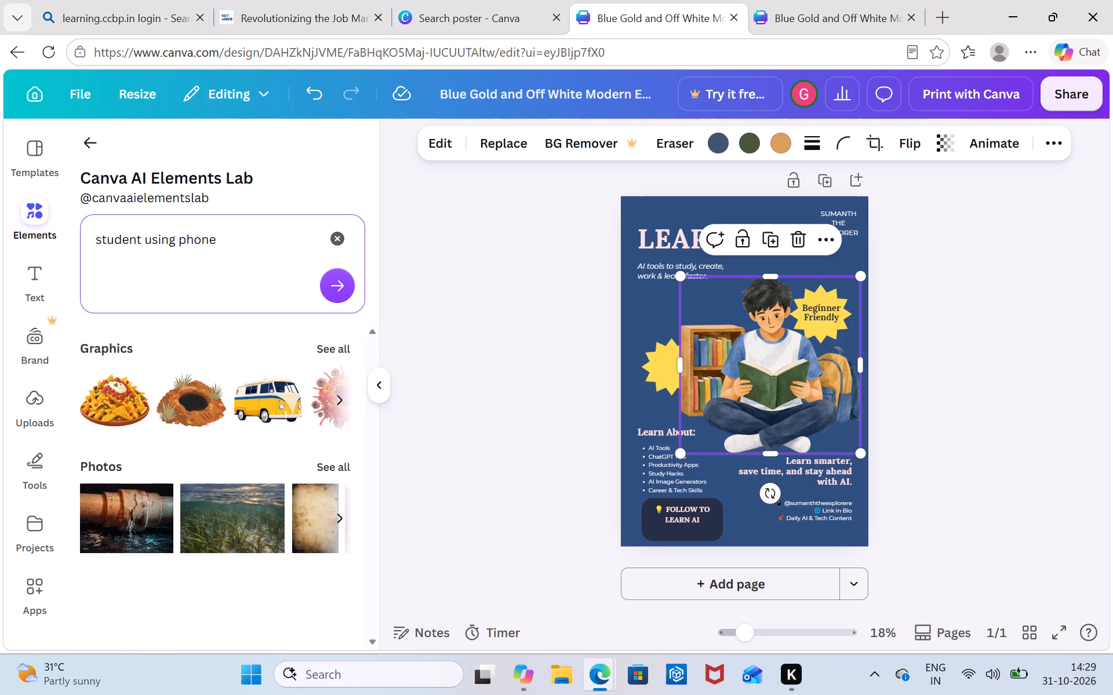
pyautogui.press('Return')
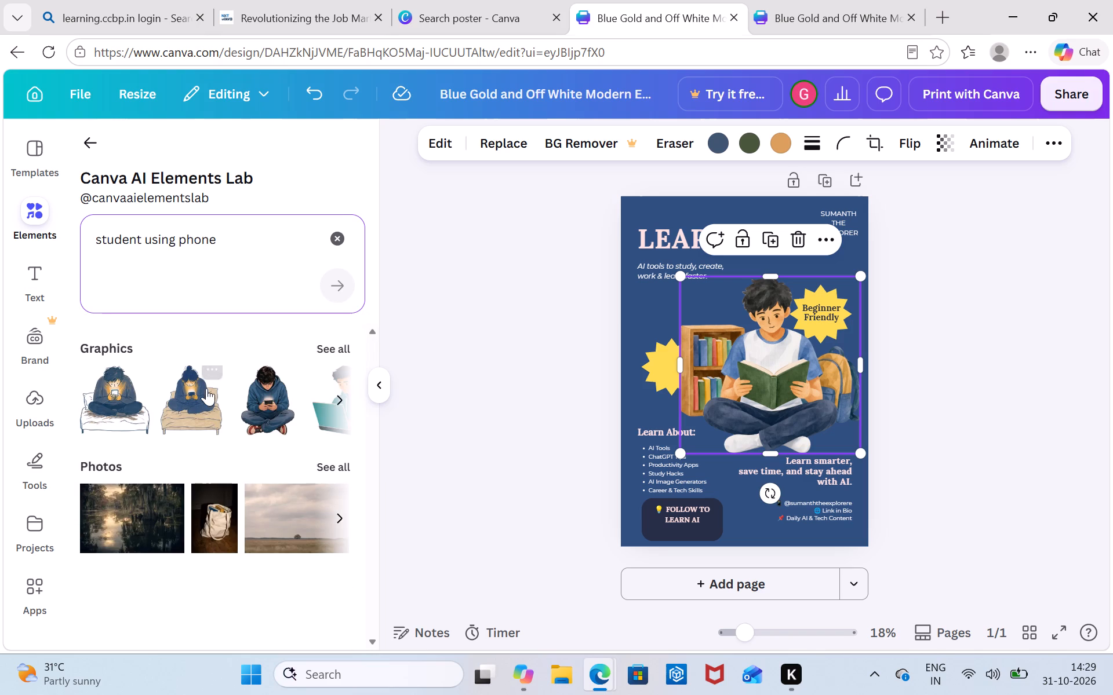
# Add the graphic of the teal-hoodie student with a laptop and place it over the poster's right side, extending past the page edge.
pyautogui.hscroll(-2, 187, 397)
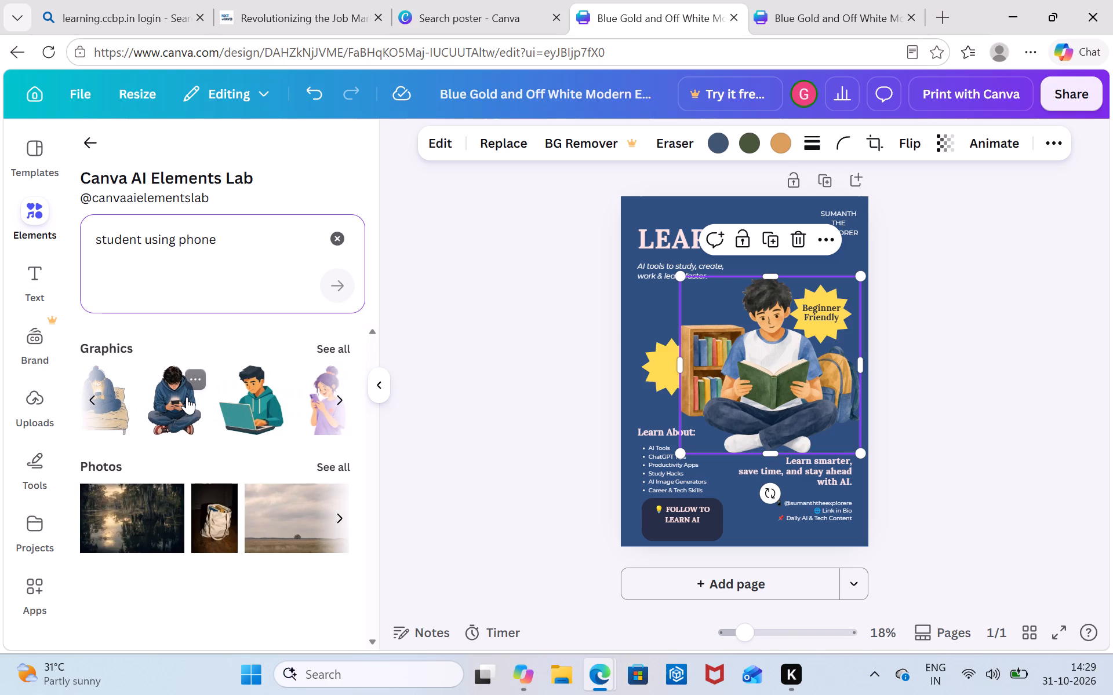
pyautogui.hscroll(-1, 187, 397)
pyautogui.click(212, 419)
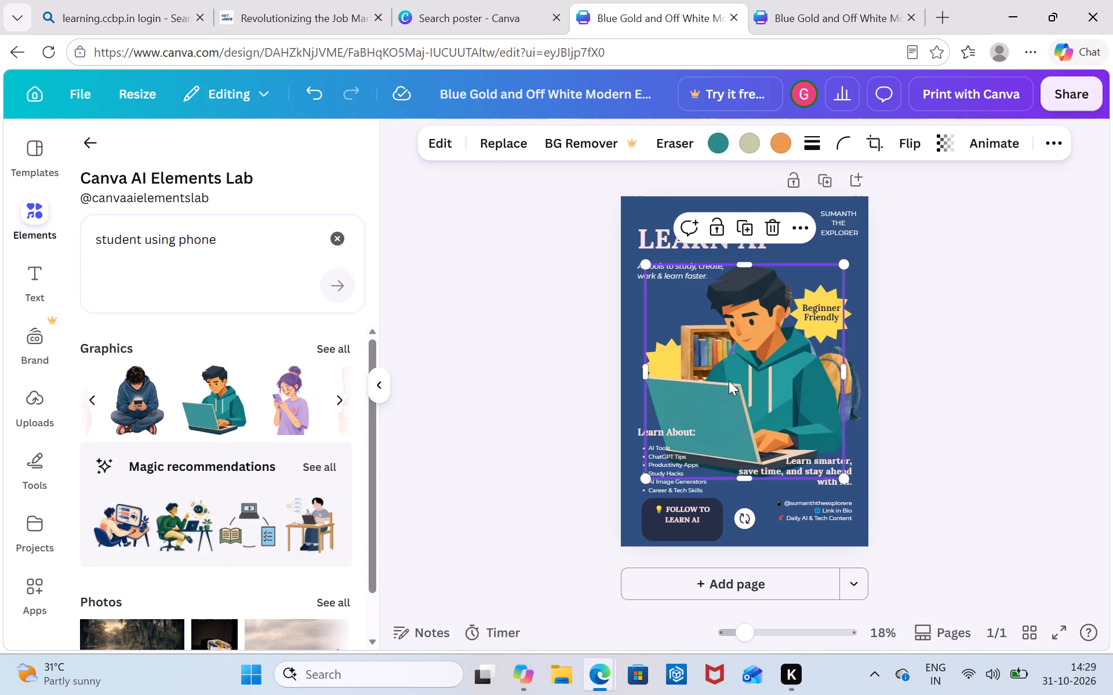
pyautogui.moveTo(729, 381); pyautogui.dragTo(746, 363)
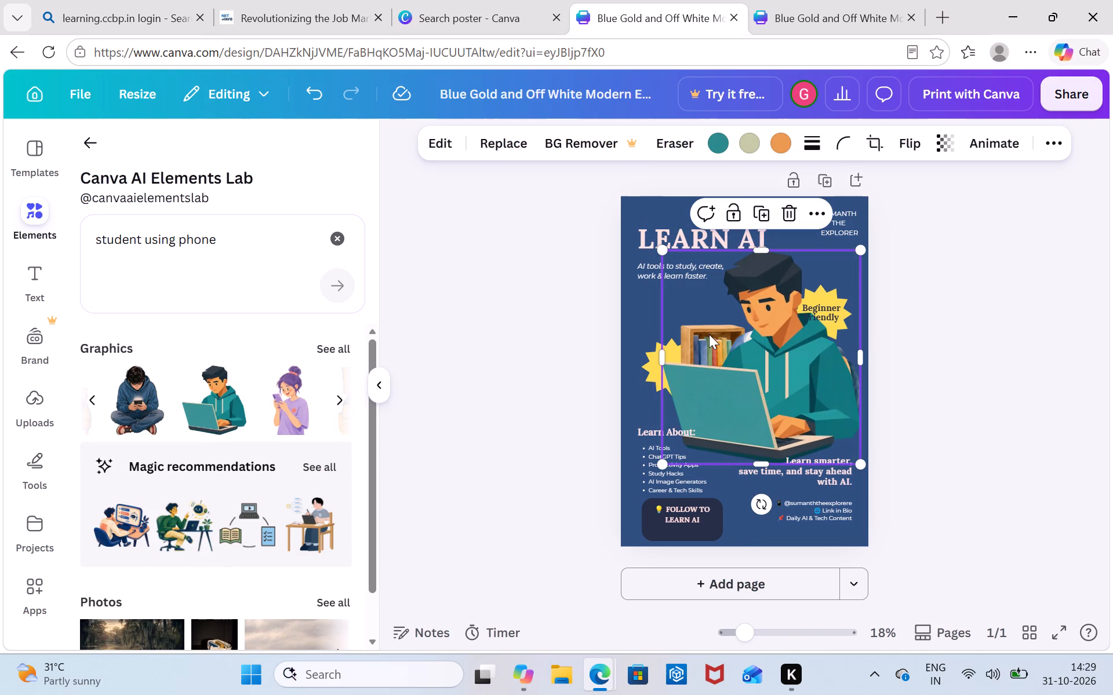
pyautogui.click(709, 334)
pyautogui.moveTo(742, 319); pyautogui.dragTo(798, 333)
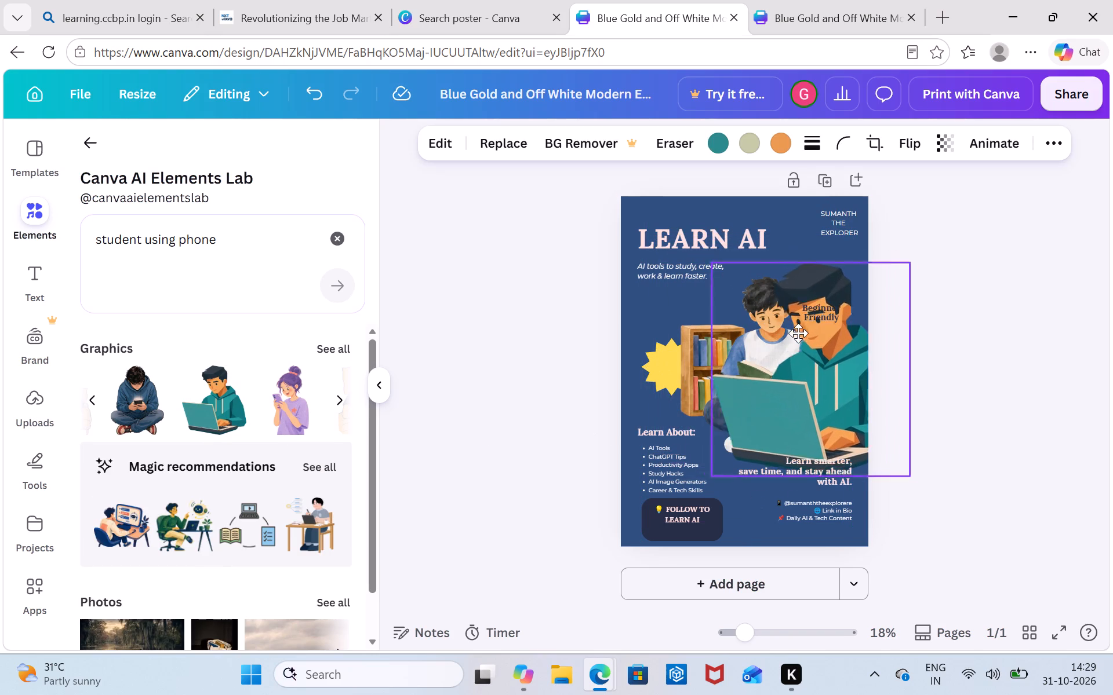
pyautogui.moveTo(798, 333); pyautogui.dragTo(802, 334)
# Browse the remaining "student using phone" graphics for other illustrations that could suit the LEARN AI poster.
pyautogui.hscroll(-3, 220, 391)
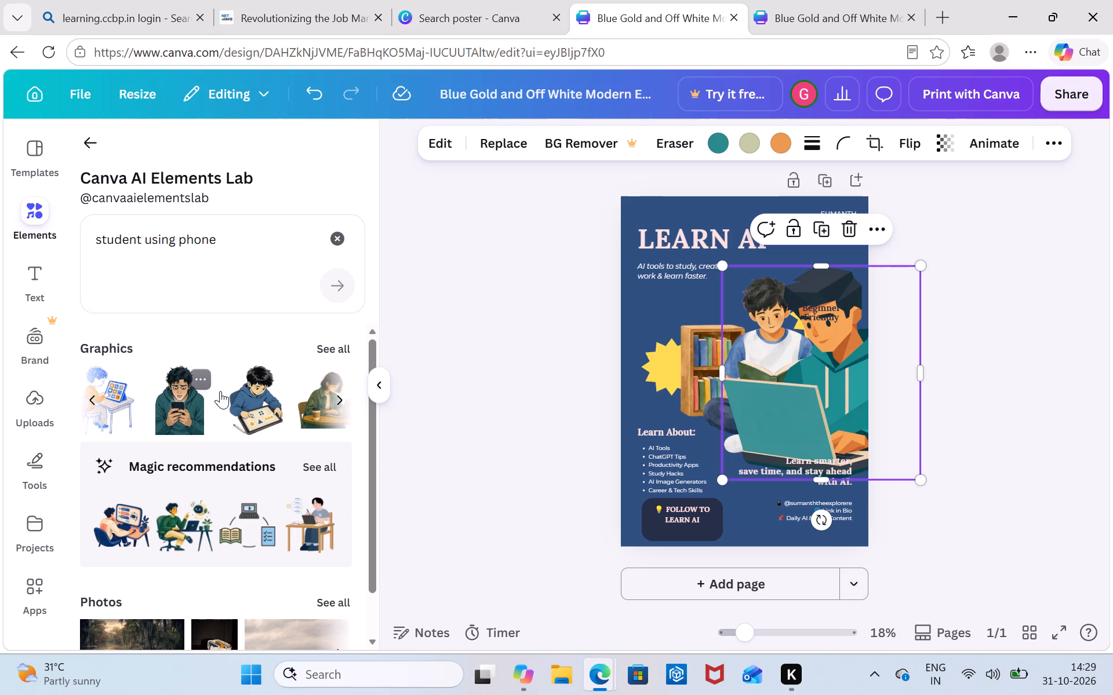
pyautogui.hscroll(-1, 220, 391)
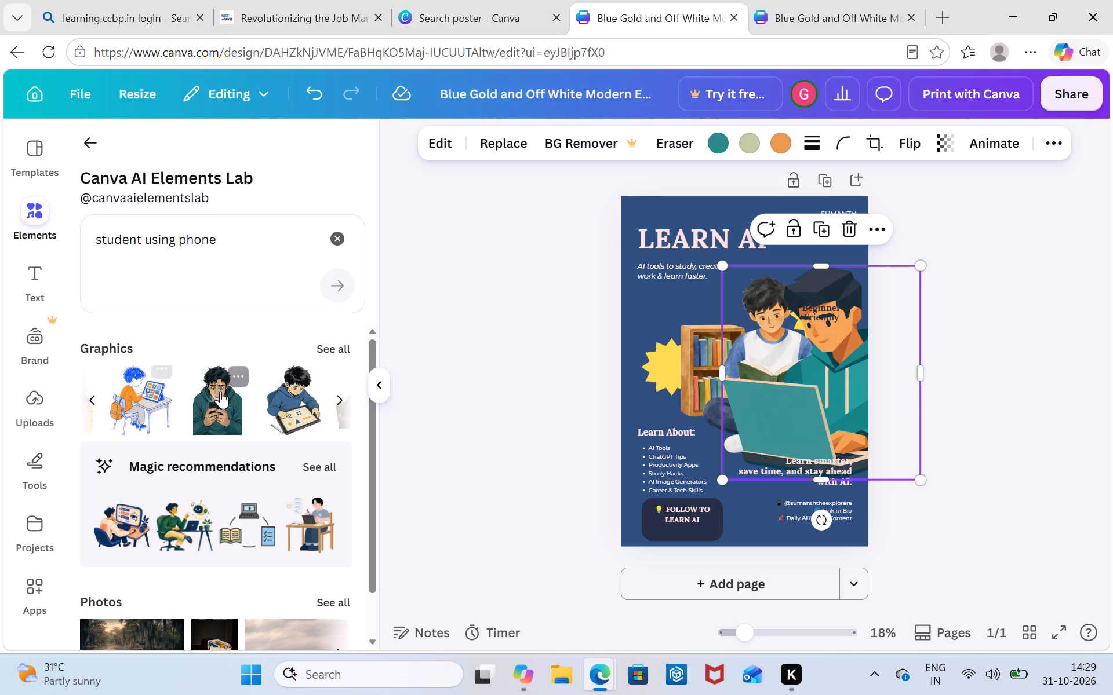
pyautogui.hscroll(-2, 220, 391)
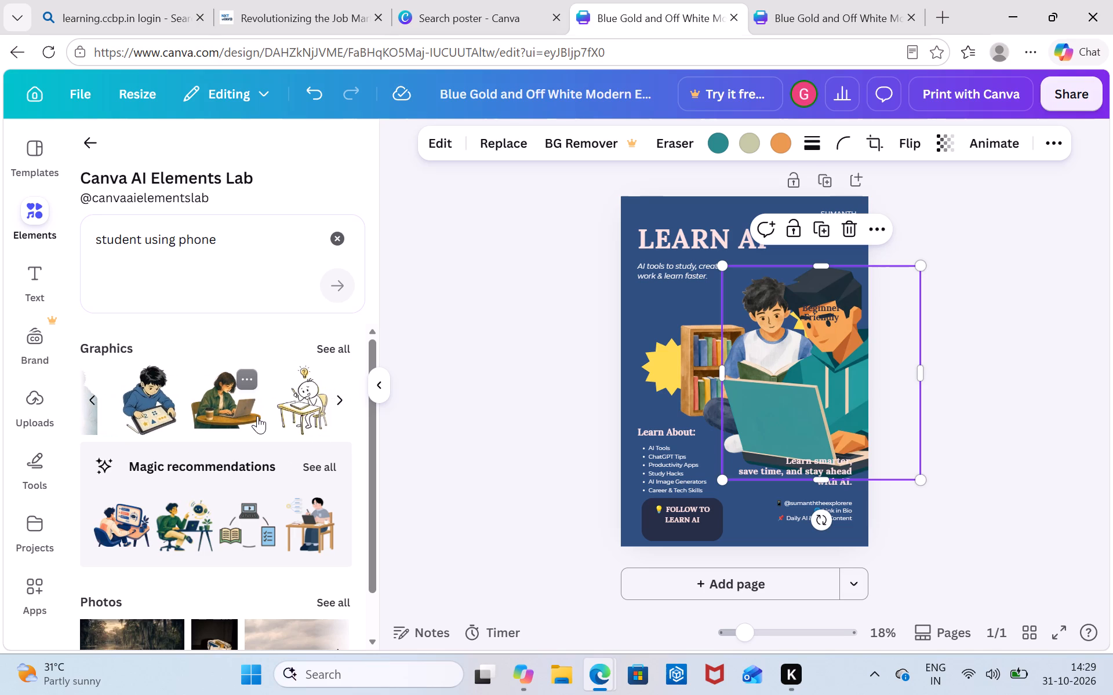
pyautogui.hscroll(-1, 257, 416)
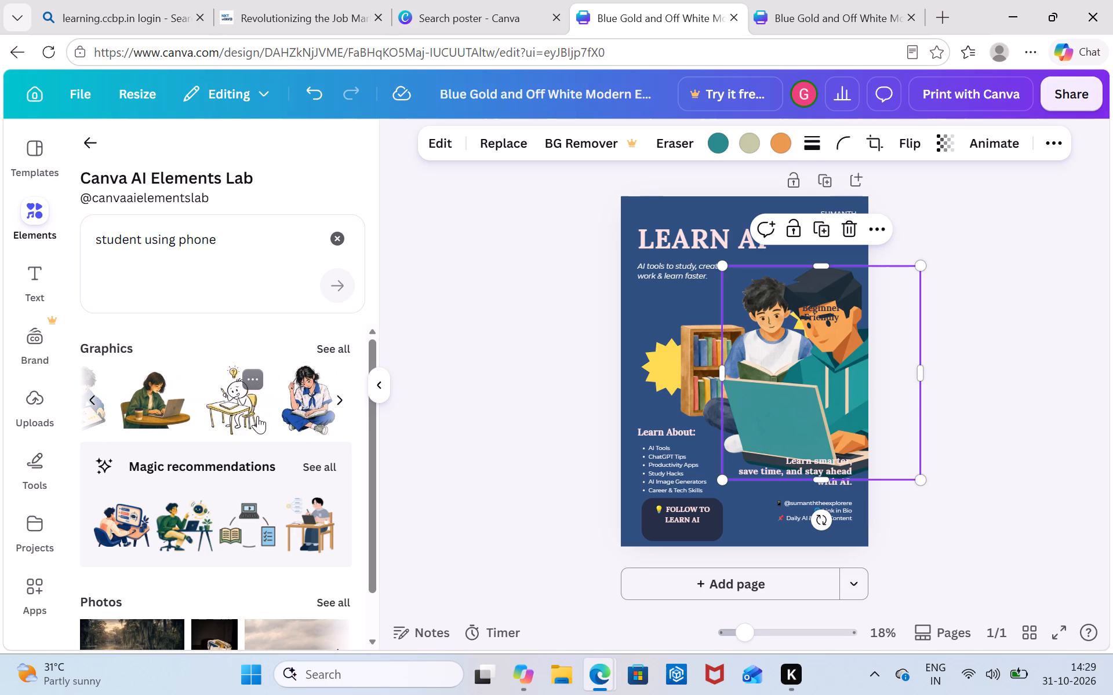
pyautogui.hscroll(-3, 257, 416)
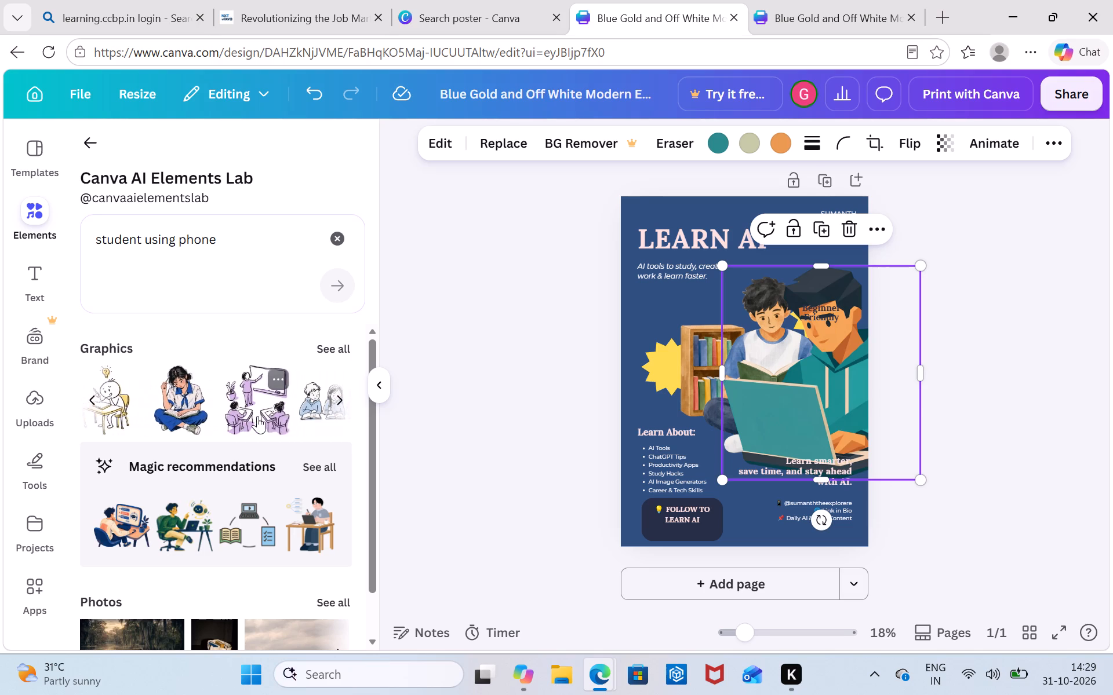
pyautogui.hscroll(-4, 257, 416)
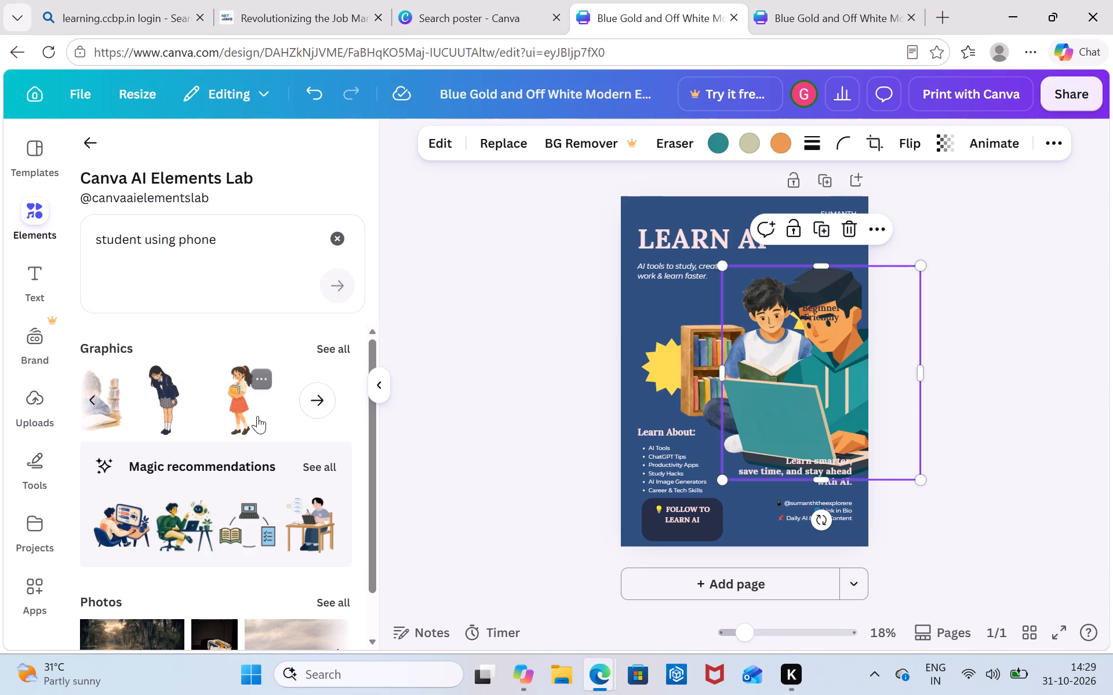
pyautogui.hscroll(-1, 257, 416)
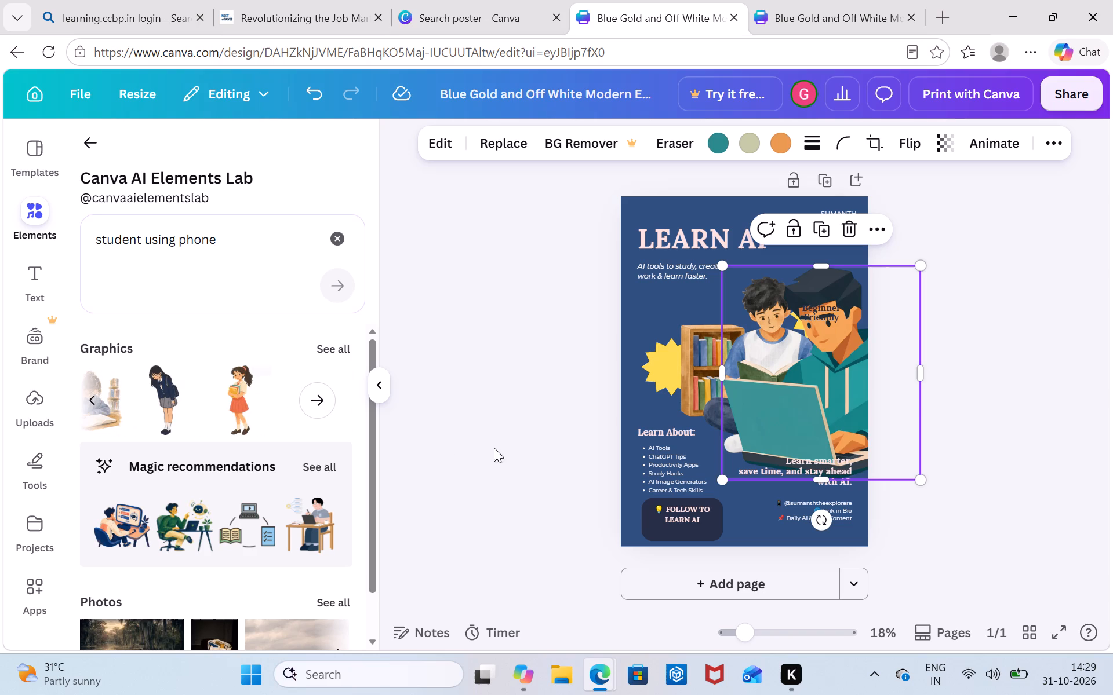
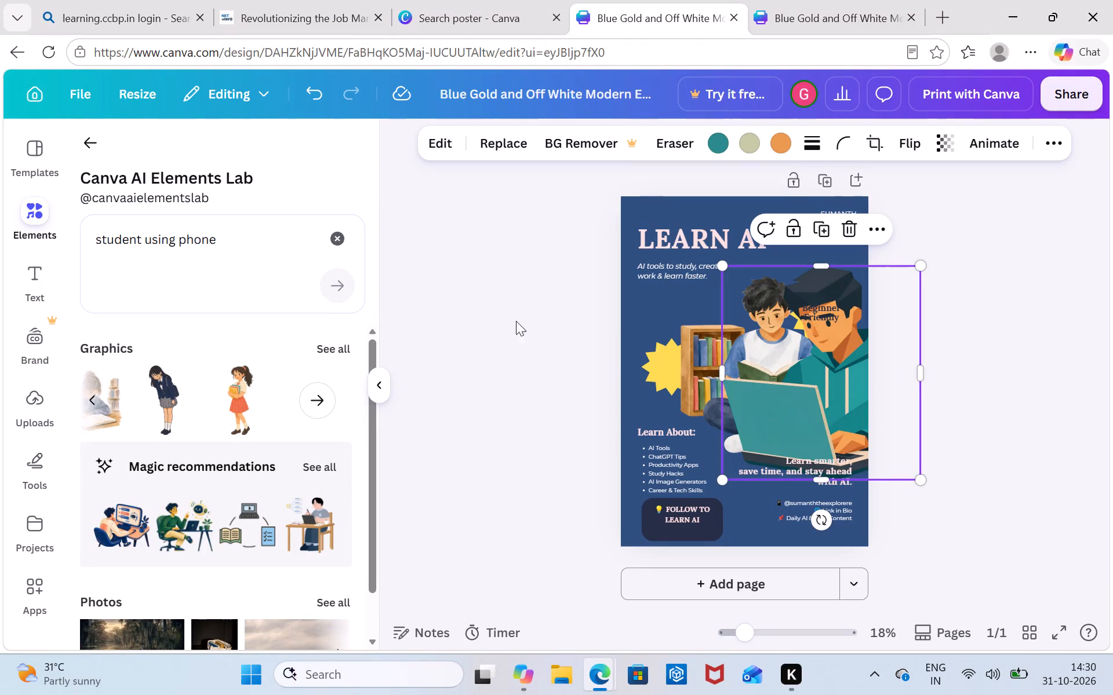
# Delete the old illustration of the reading student with the bookshelf from the poster.
pyautogui.click(670, 376)
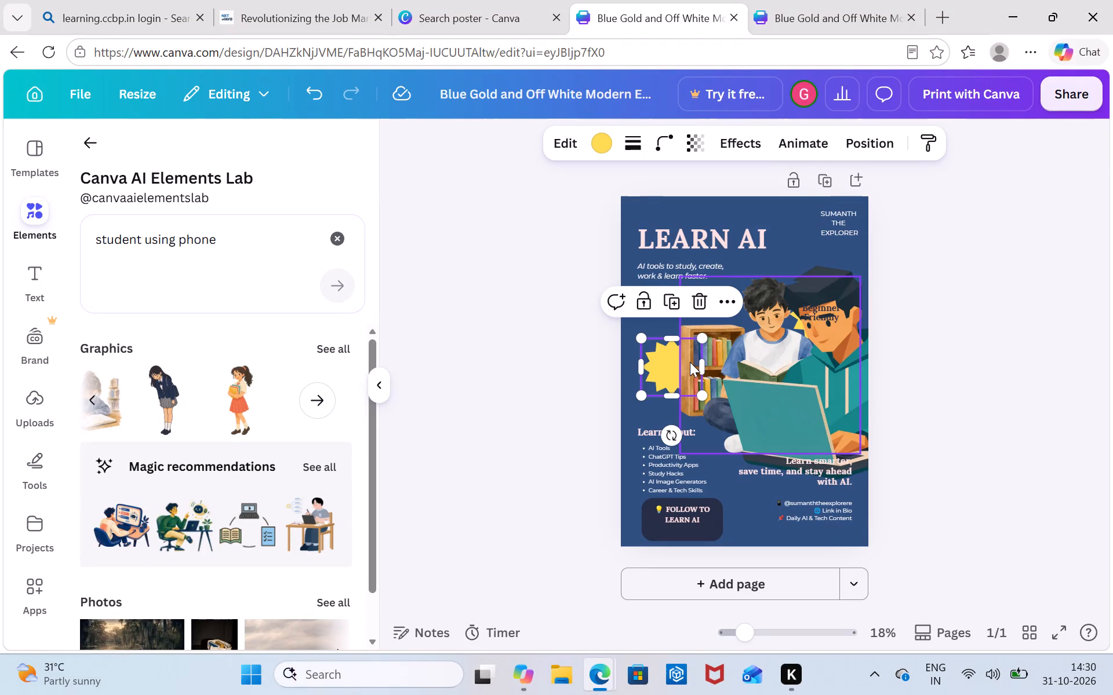
pyautogui.click(690, 362)
pyautogui.press('Delete')
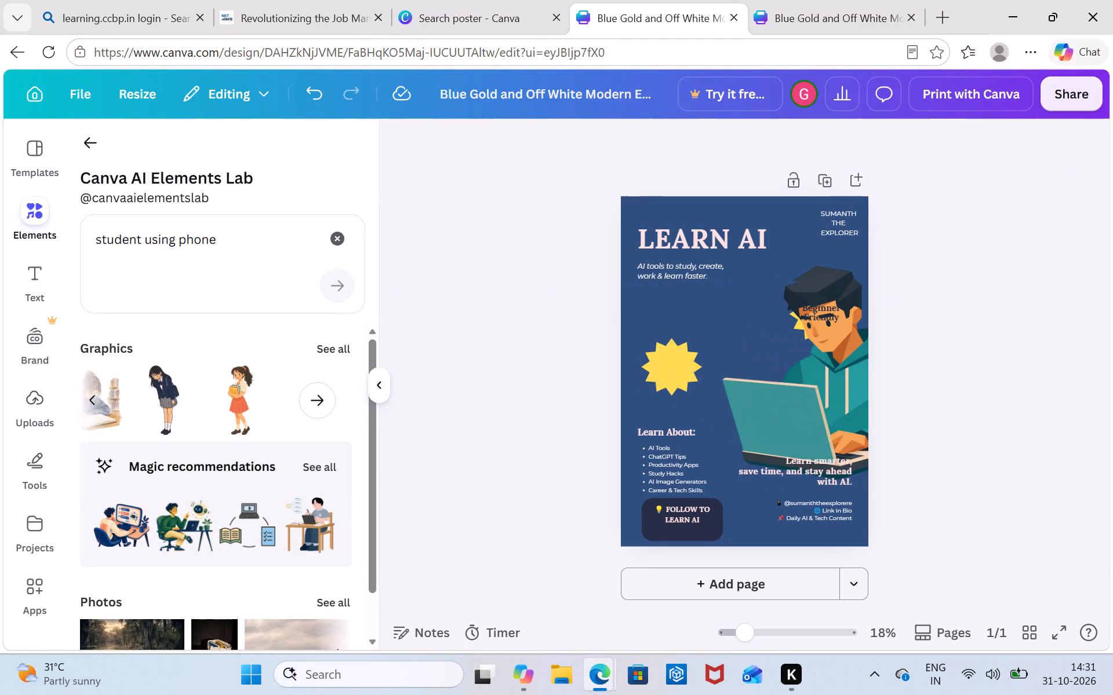
# Shrink the teal-hoodie student graphic to about 26.5 by 28.6 and position it mid-poster, between the subtitle and the "Learn smarter" text.
pyautogui.click(804, 382)
pyautogui.moveTo(804, 382); pyautogui.dragTo(762, 364)
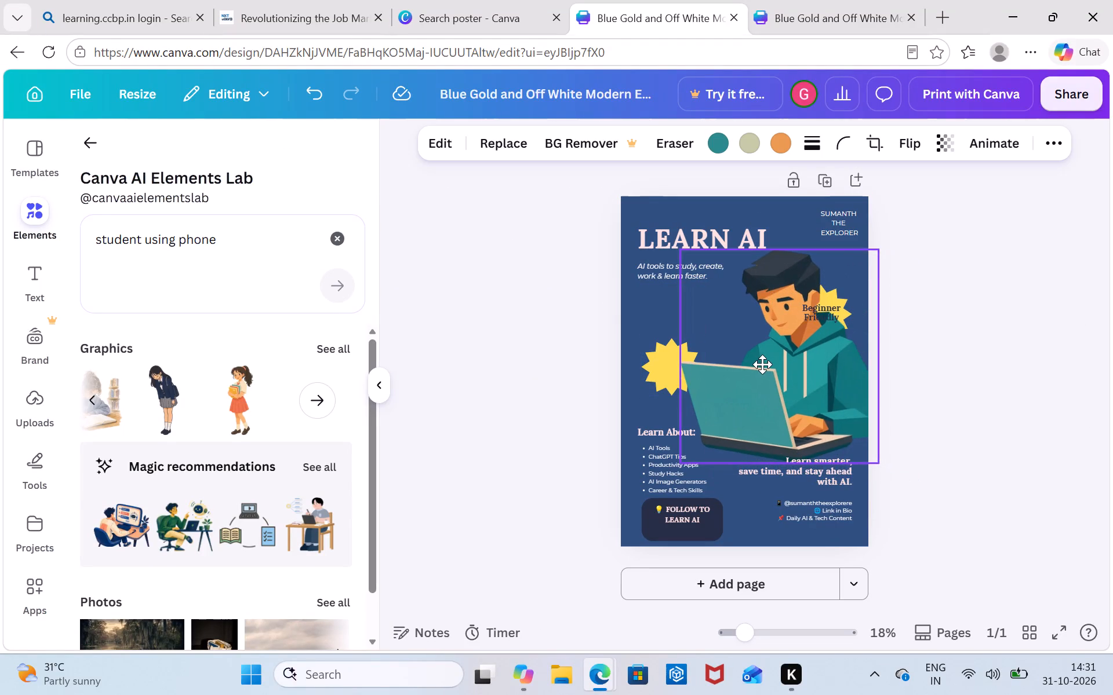
pyautogui.moveTo(762, 364); pyautogui.dragTo(740, 371)
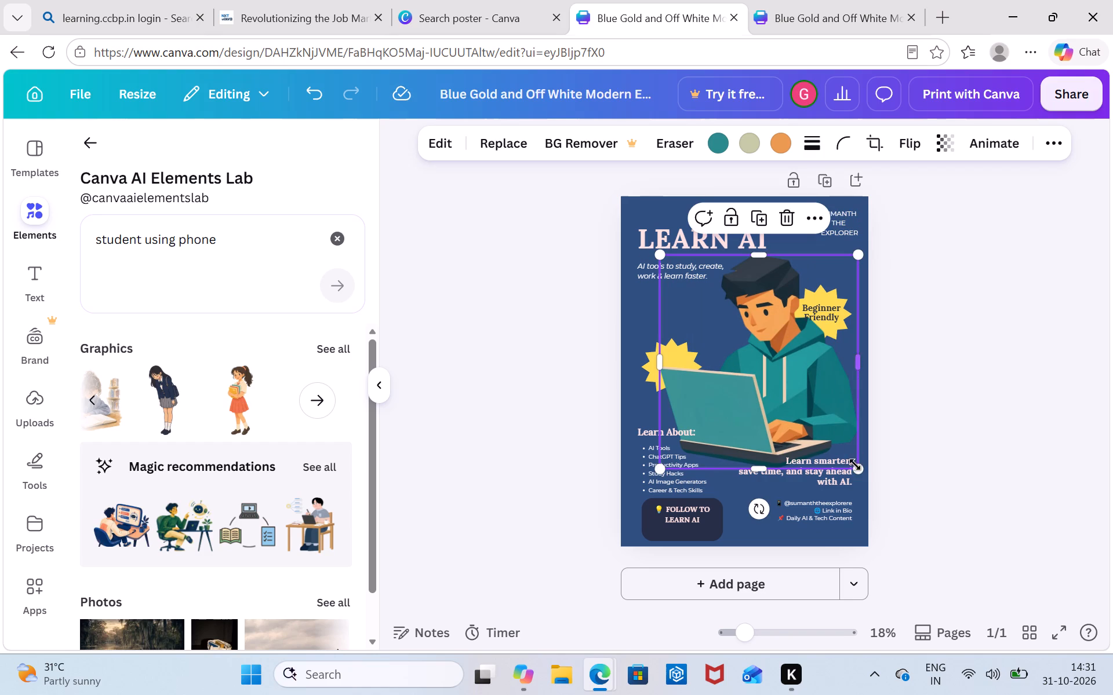
pyautogui.moveTo(857, 471); pyautogui.dragTo(820, 439)
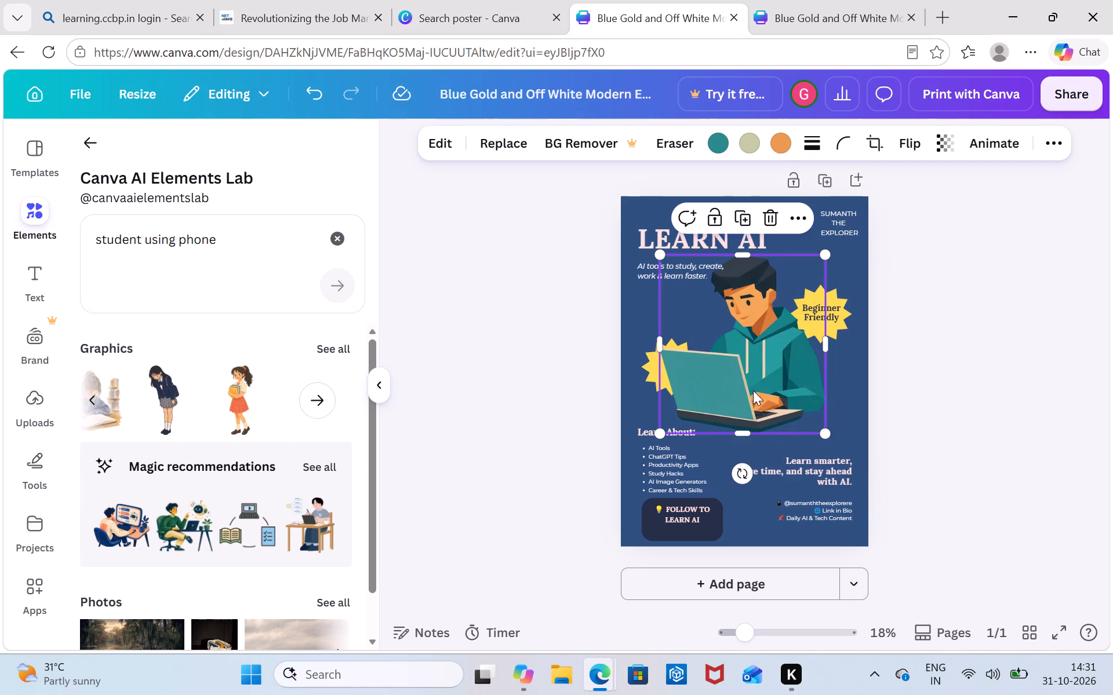
pyautogui.moveTo(753, 390); pyautogui.dragTo(763, 404)
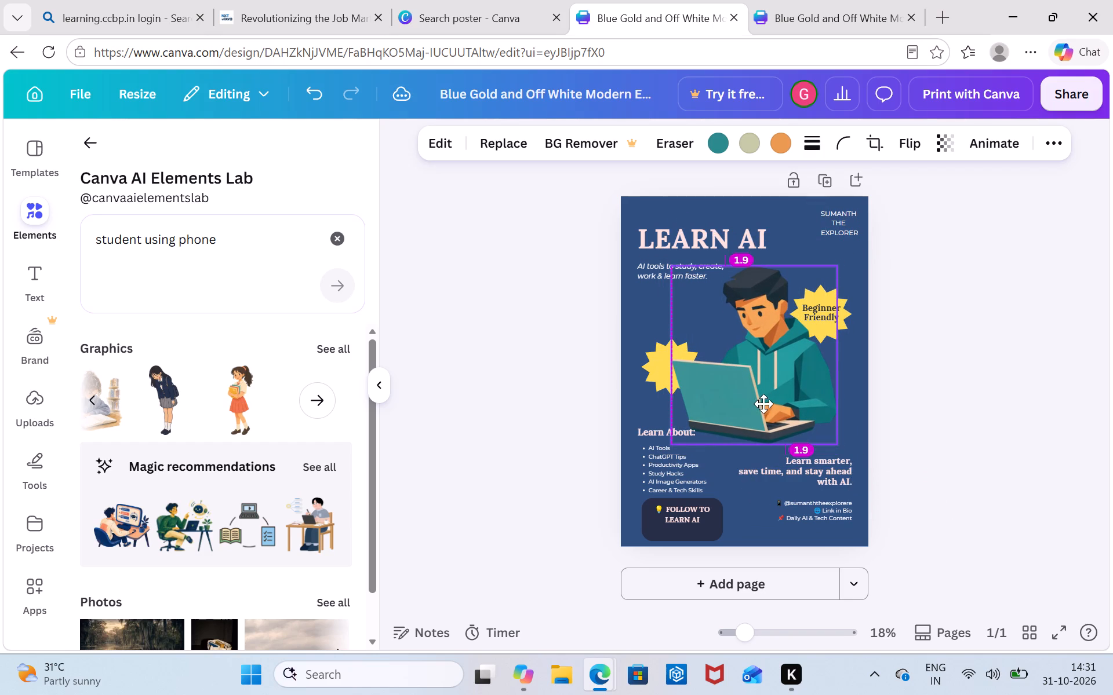
pyautogui.moveTo(763, 404); pyautogui.dragTo(764, 404)
pyautogui.click(914, 387)
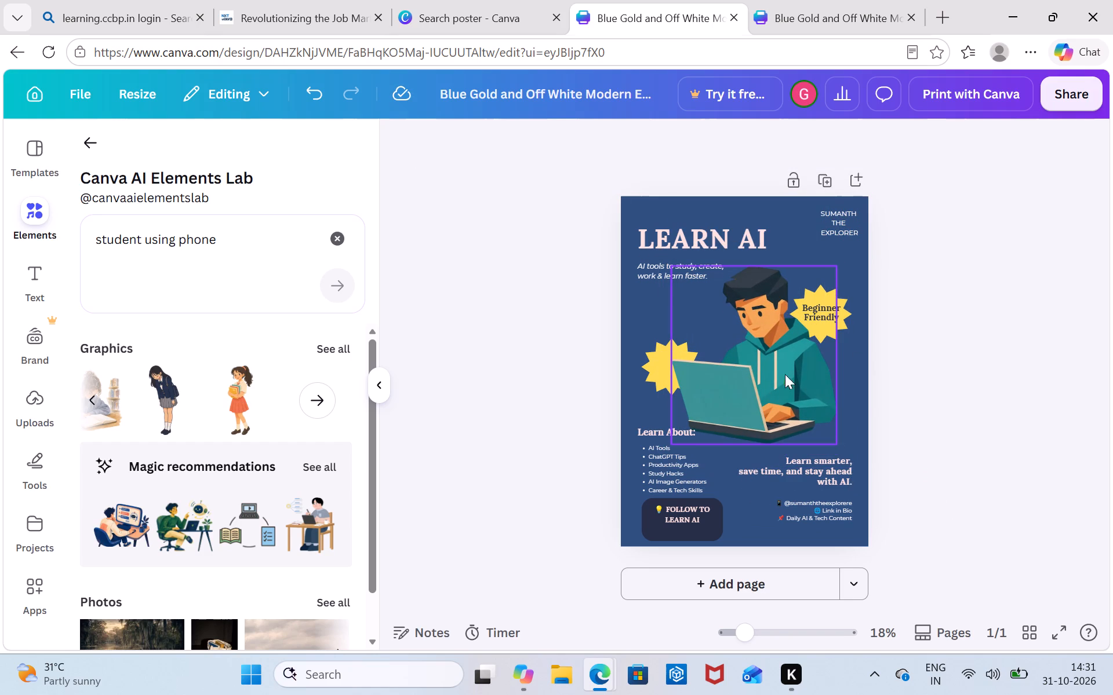
pyautogui.click(754, 386)
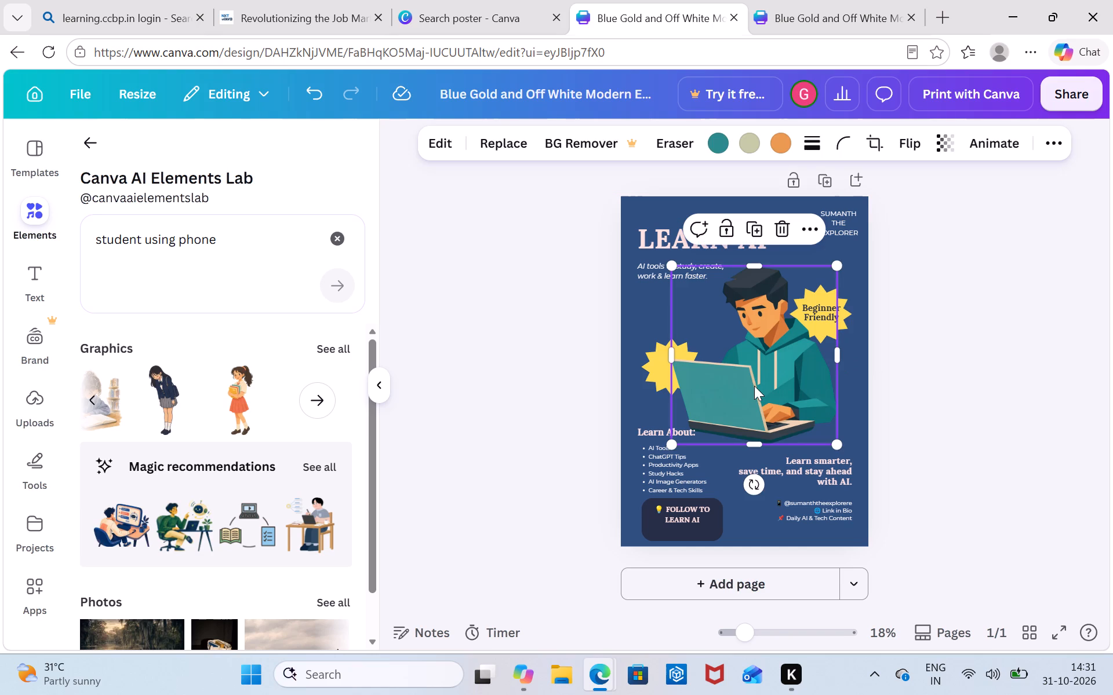
pyautogui.moveTo(835, 442); pyautogui.dragTo(823, 436)
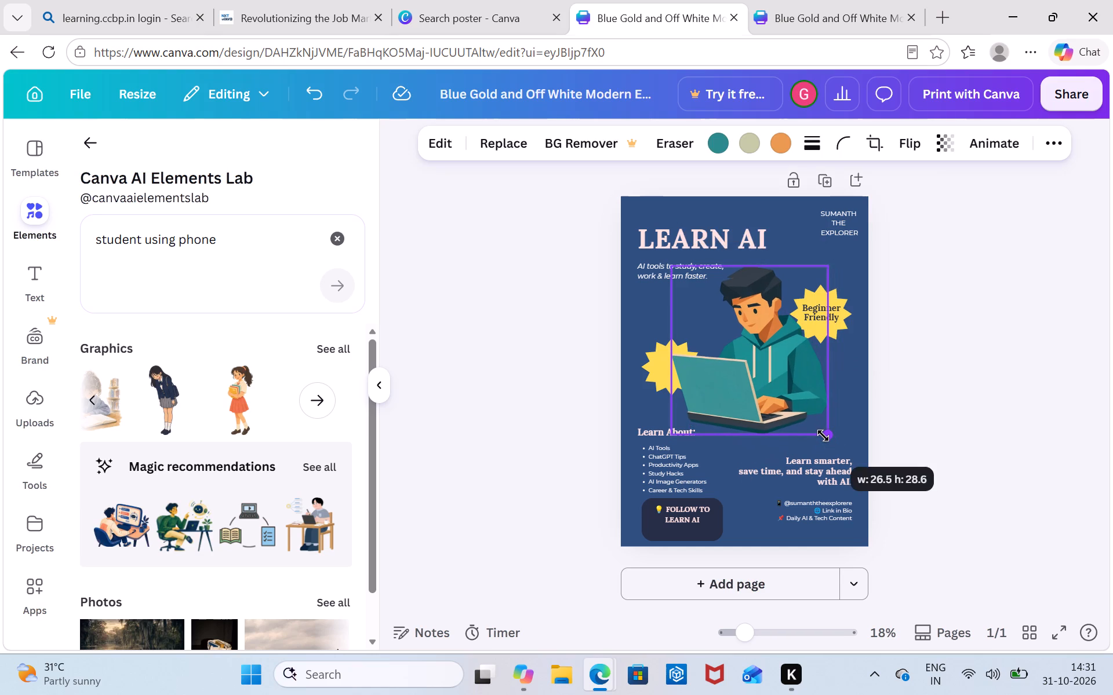
pyautogui.moveTo(823, 436); pyautogui.dragTo(823, 436)
pyautogui.moveTo(783, 400); pyautogui.dragTo(789, 406)
pyautogui.click(947, 403)
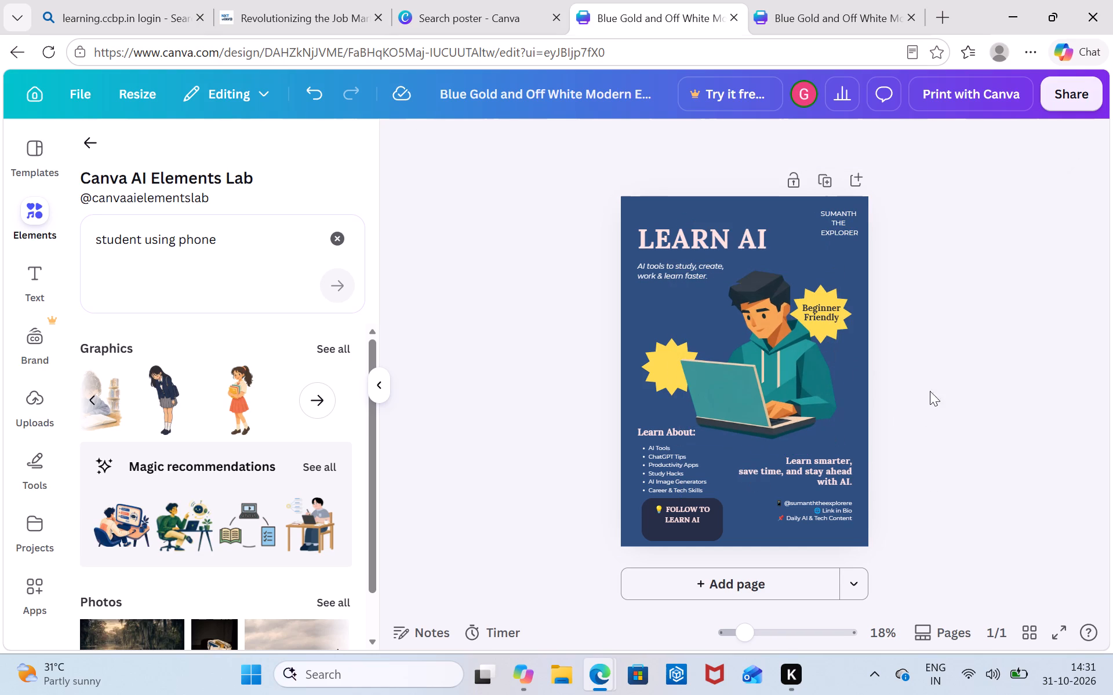
pyautogui.click(916, 375)
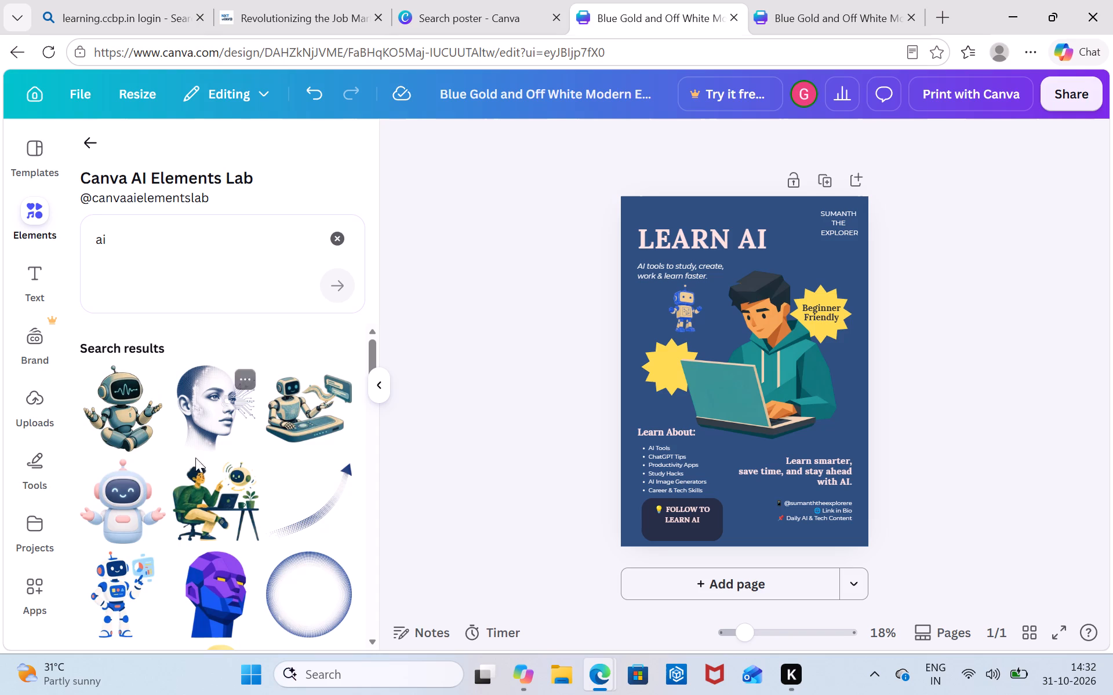
pyautogui.click(119, 505)
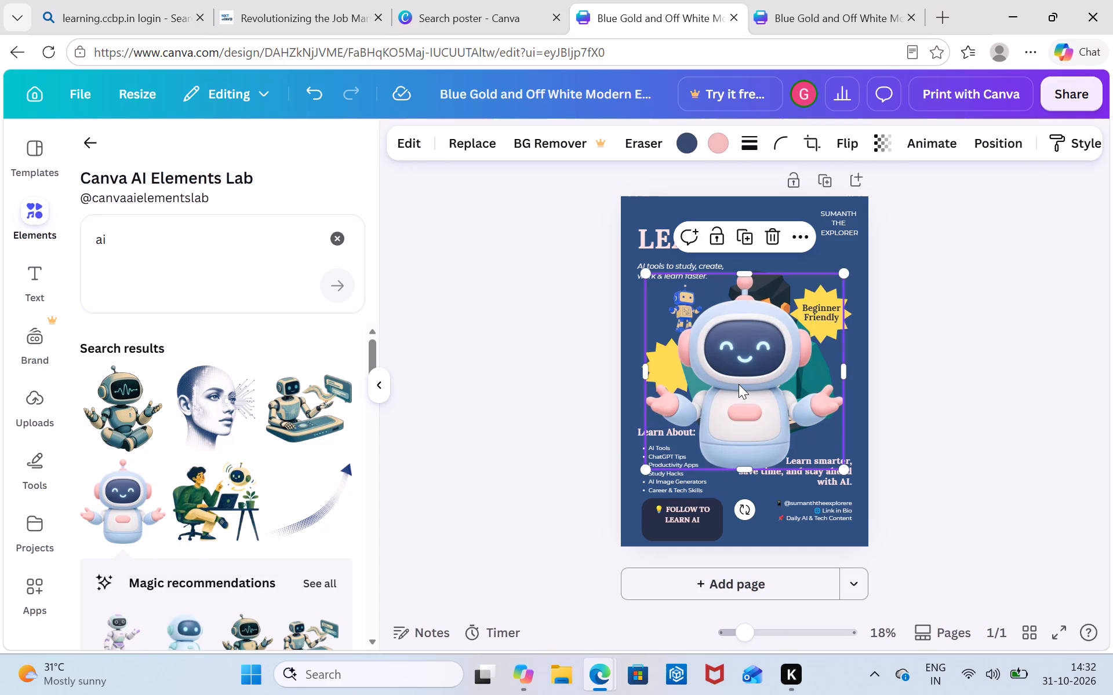
# Shrink the new smiling robot to a small accent, clear of the hand-drawn robot.
pyautogui.click(679, 302)
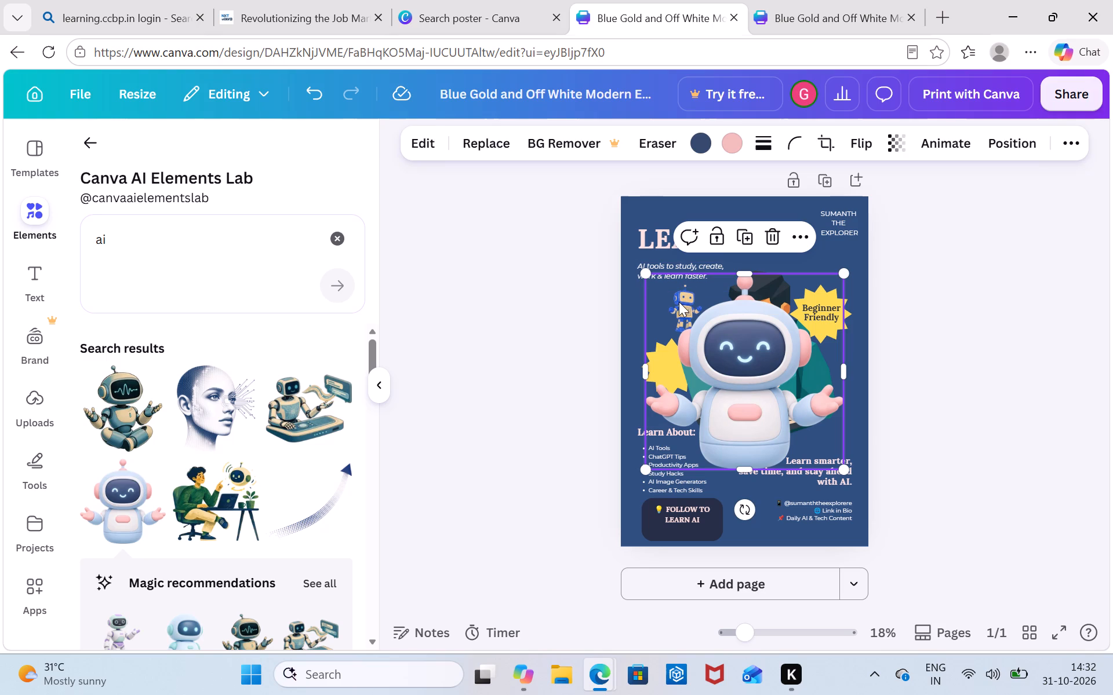
pyautogui.click(805, 421)
pyautogui.moveTo(843, 473); pyautogui.dragTo(741, 397)
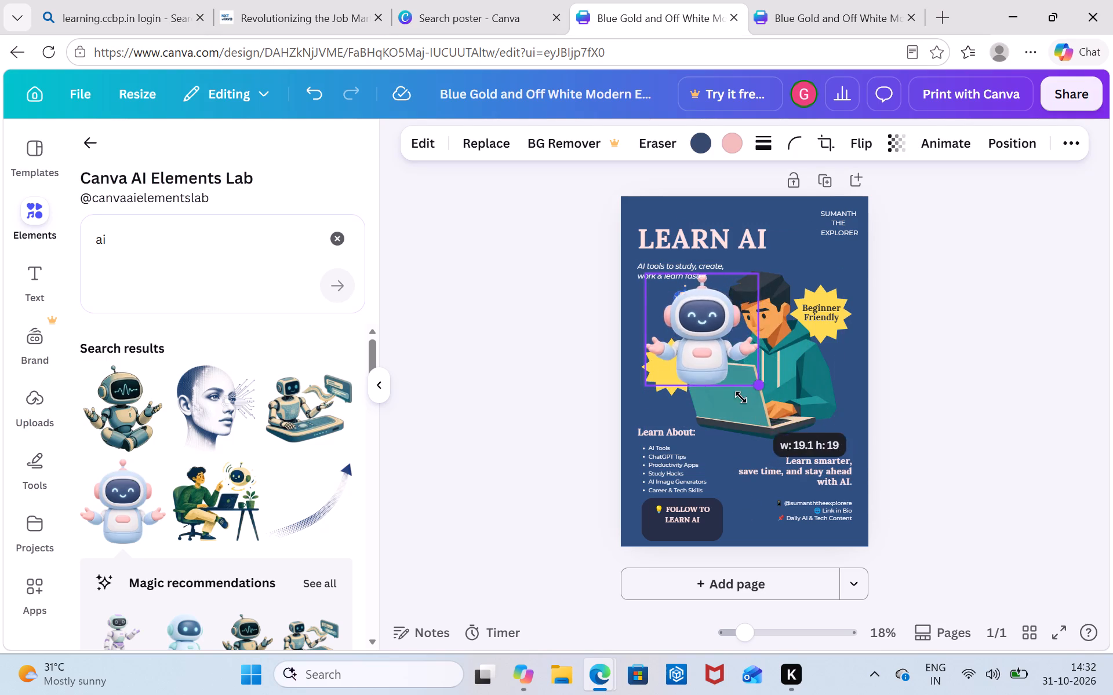
pyautogui.moveTo(741, 397); pyautogui.dragTo(717, 374)
pyautogui.moveTo(692, 319); pyautogui.dragTo(773, 302)
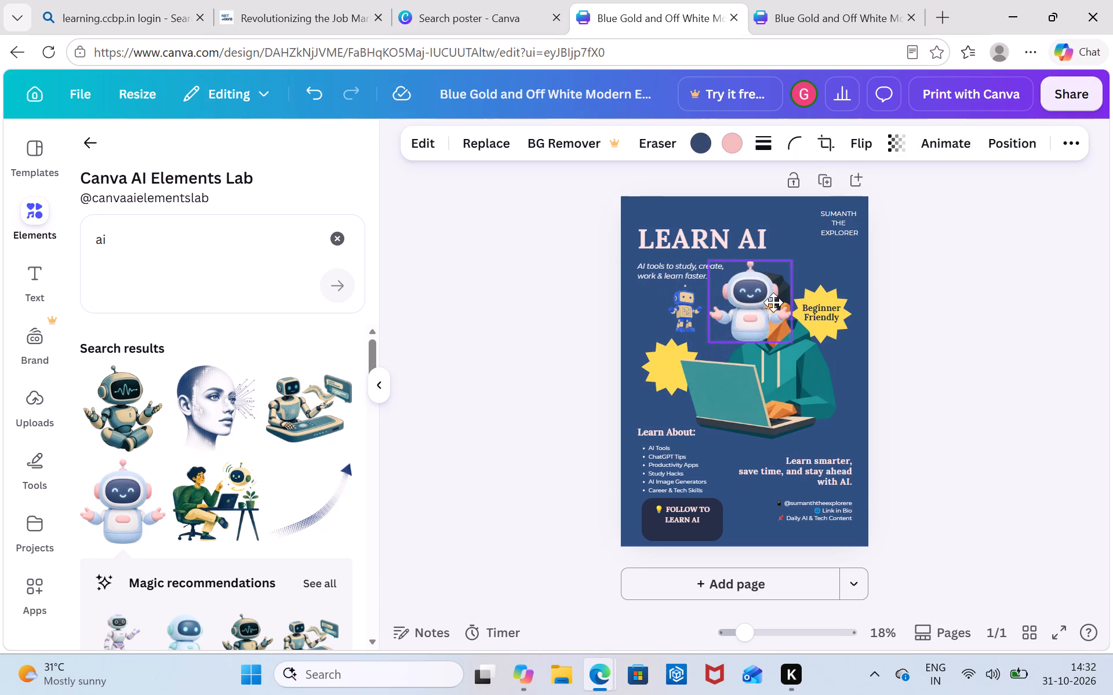
pyautogui.moveTo(773, 302); pyautogui.dragTo(814, 390)
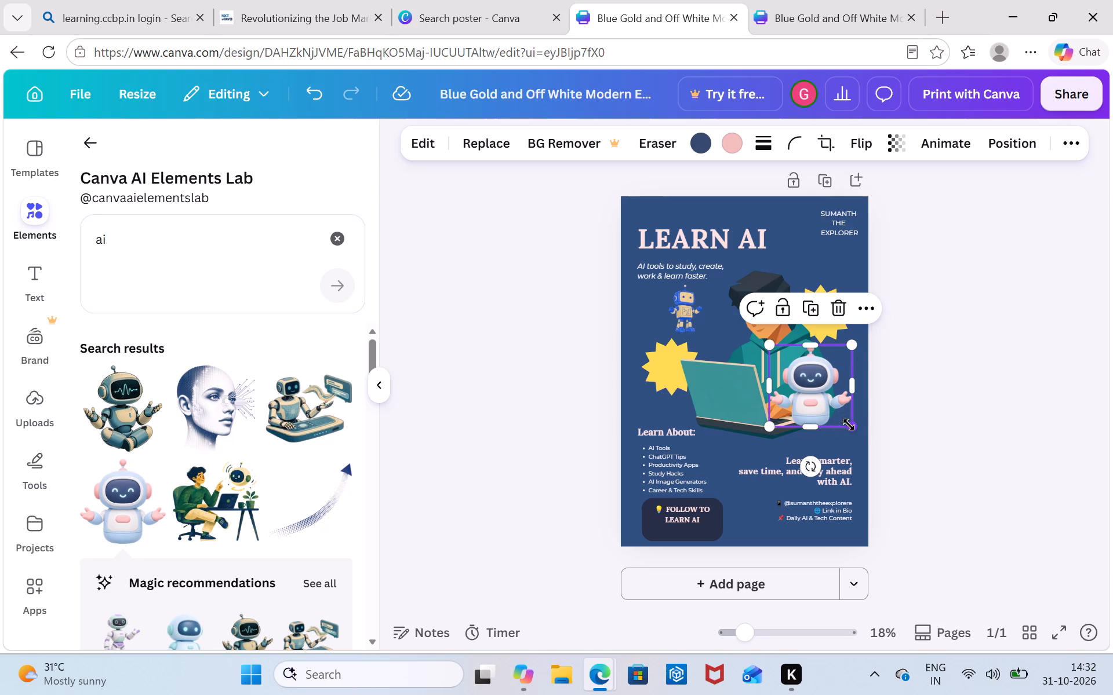
pyautogui.click(853, 428)
pyautogui.moveTo(853, 428); pyautogui.dragTo(811, 387)
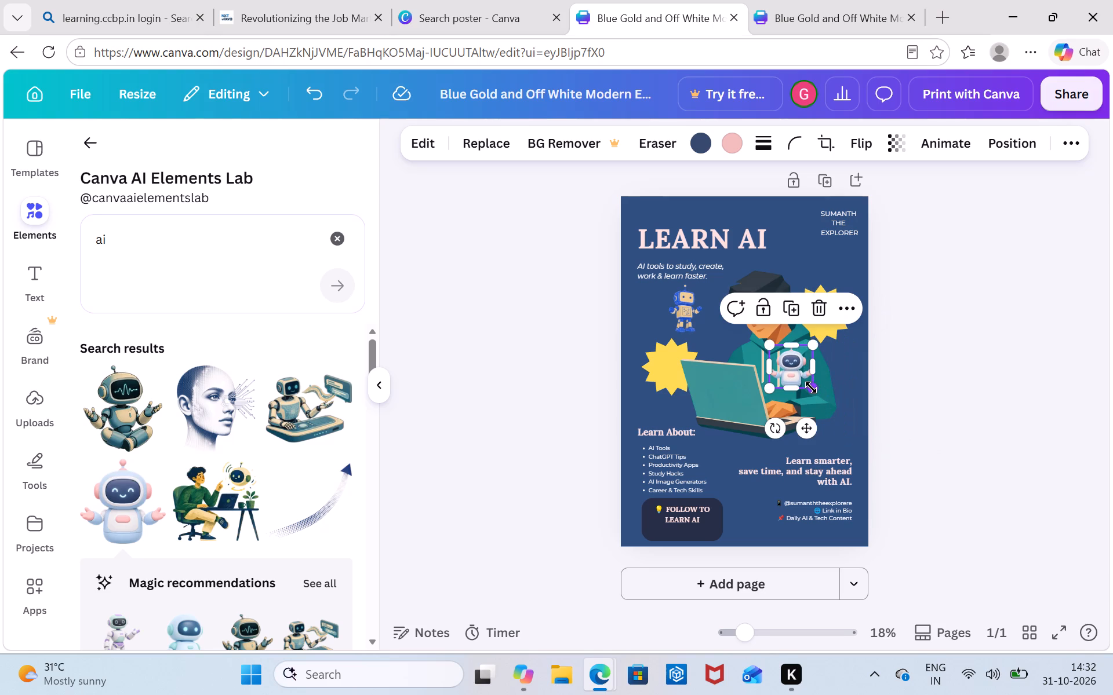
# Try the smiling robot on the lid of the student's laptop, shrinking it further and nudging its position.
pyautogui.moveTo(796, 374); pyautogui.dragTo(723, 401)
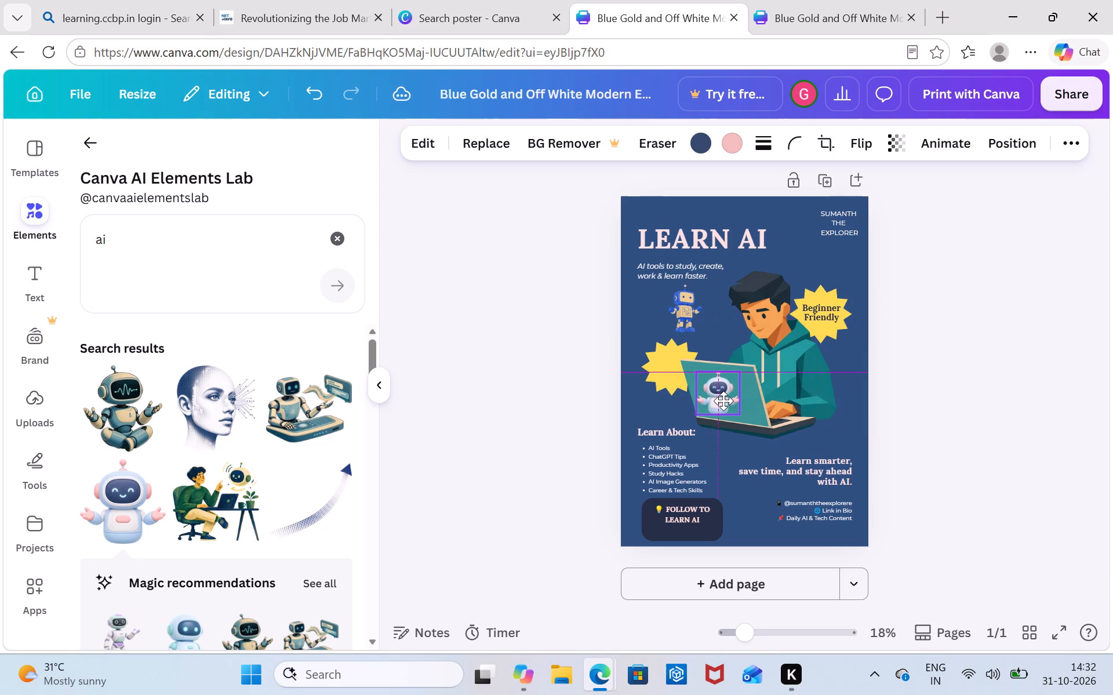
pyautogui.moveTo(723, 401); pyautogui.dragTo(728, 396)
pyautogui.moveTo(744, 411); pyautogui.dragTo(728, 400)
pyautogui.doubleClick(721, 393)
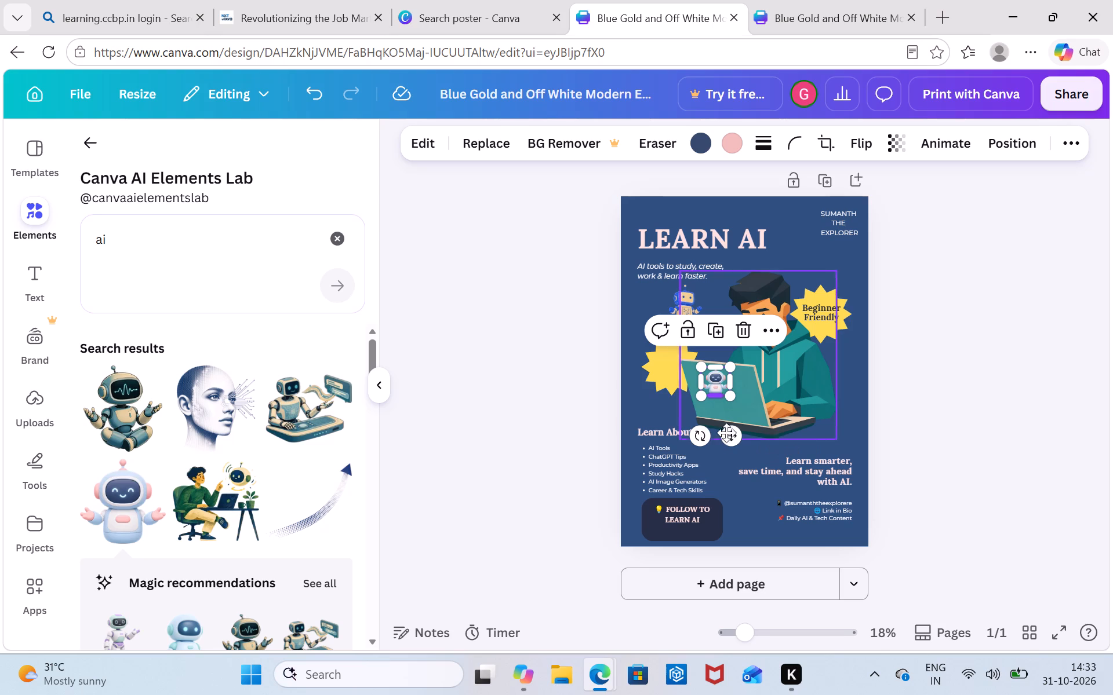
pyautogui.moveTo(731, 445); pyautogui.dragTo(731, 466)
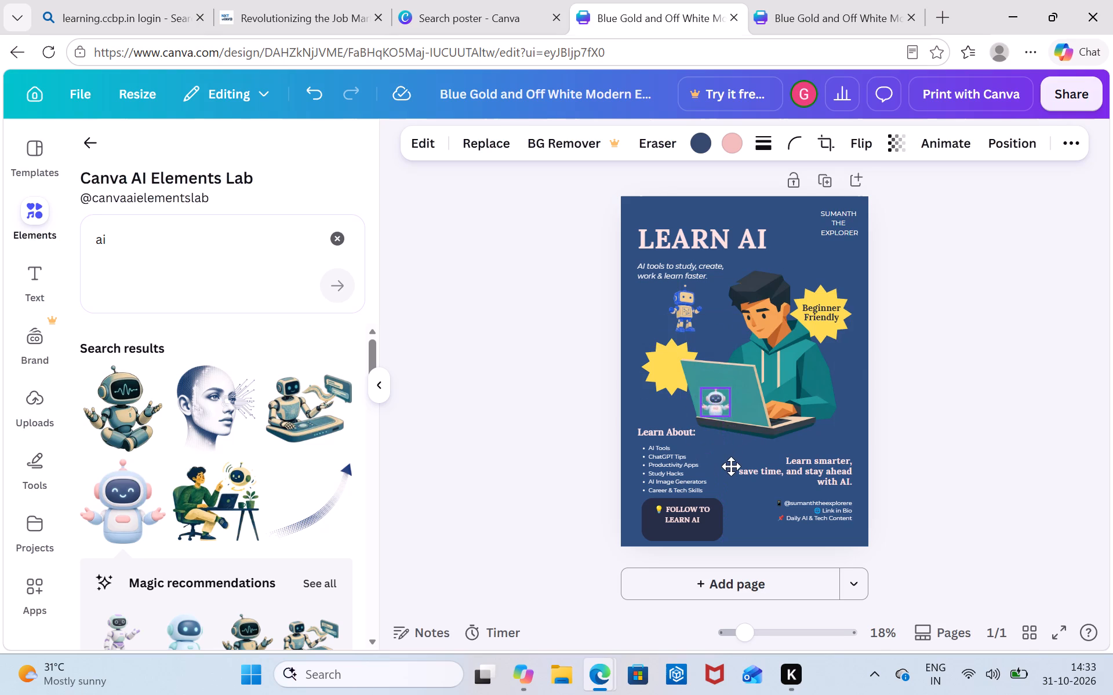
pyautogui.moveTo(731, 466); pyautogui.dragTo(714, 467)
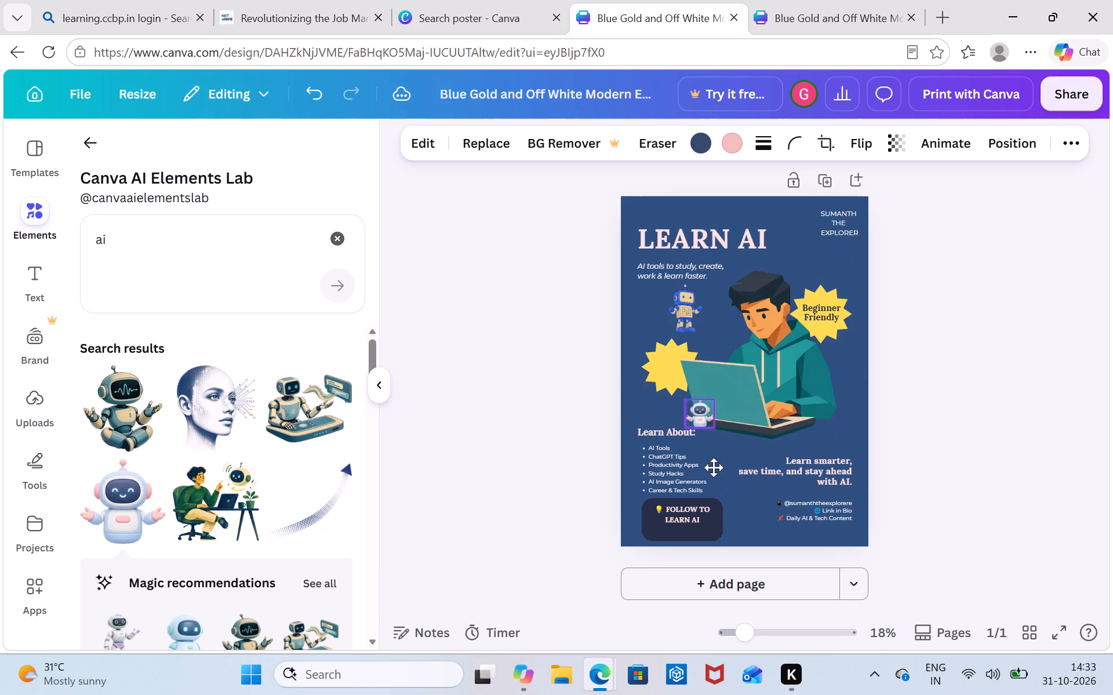
# Move the smiling robot onto the empty yellow starburst, enlarge it to about 7.4 by 7.3, and centre it there.
pyautogui.moveTo(714, 467); pyautogui.dragTo(818, 319)
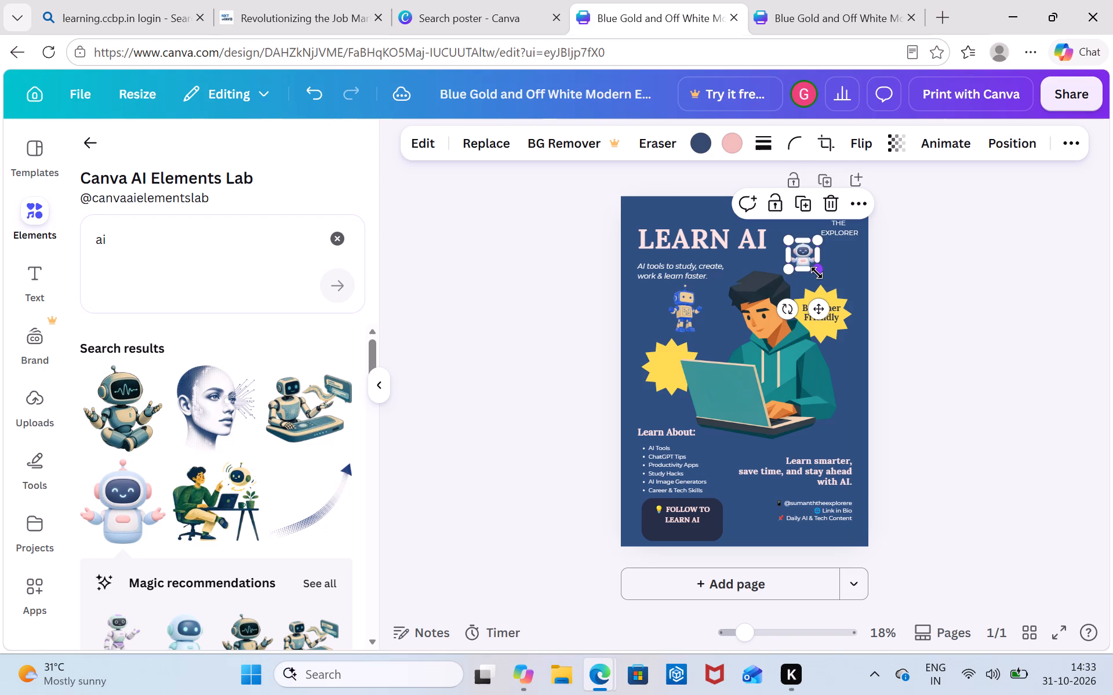
pyautogui.moveTo(817, 273); pyautogui.dragTo(826, 280)
pyautogui.moveTo(813, 266); pyautogui.dragTo(780, 296)
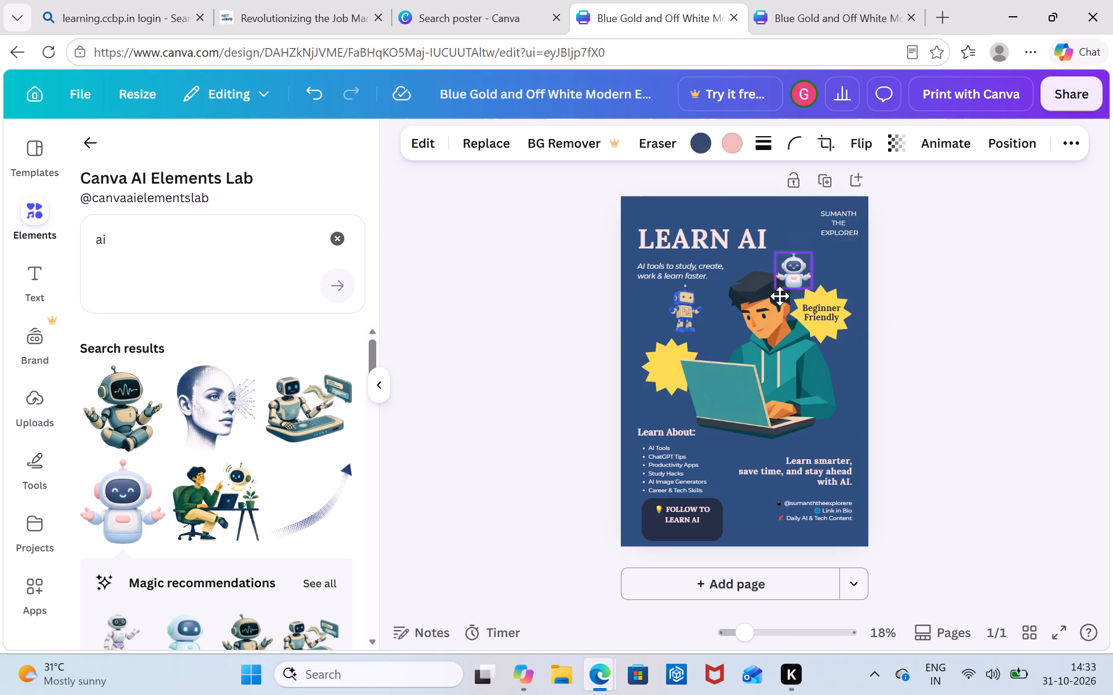
pyautogui.moveTo(780, 296); pyautogui.dragTo(678, 371)
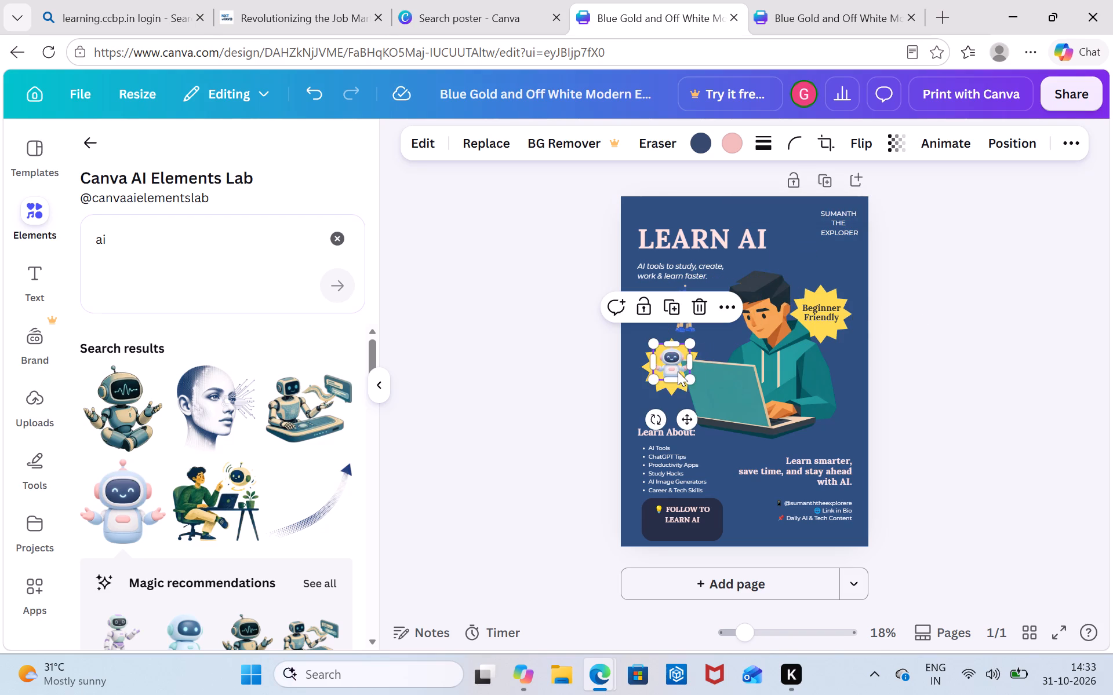
pyautogui.moveTo(689, 382); pyautogui.dragTo(694, 392)
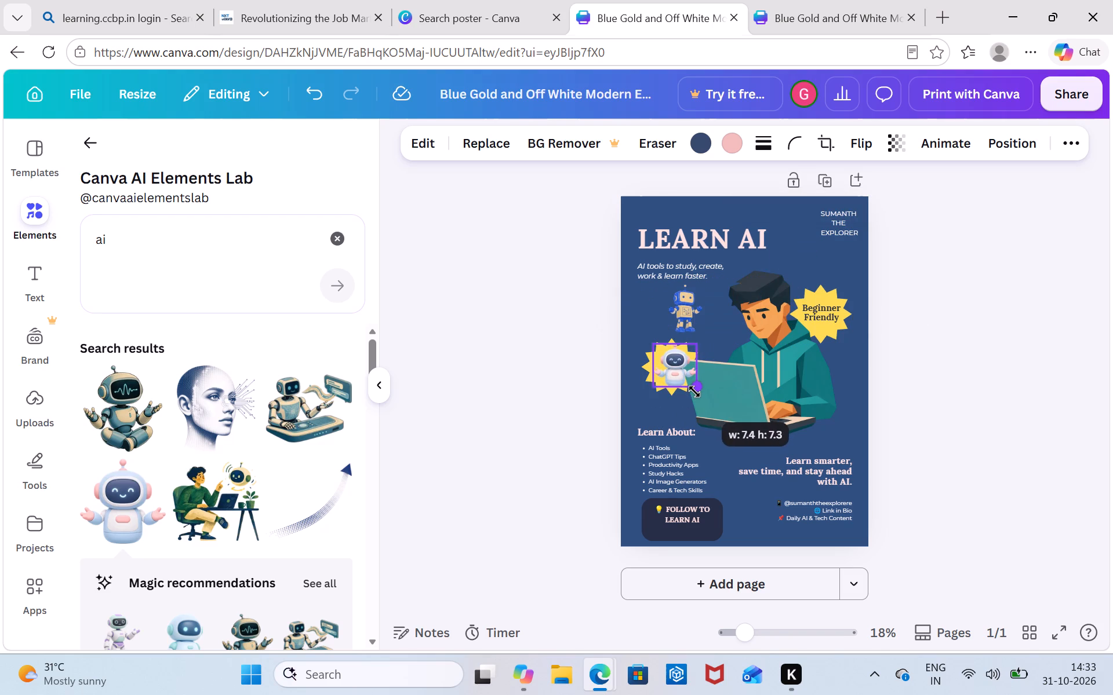
pyautogui.moveTo(679, 376); pyautogui.dragTo(672, 374)
pyautogui.click(931, 381)
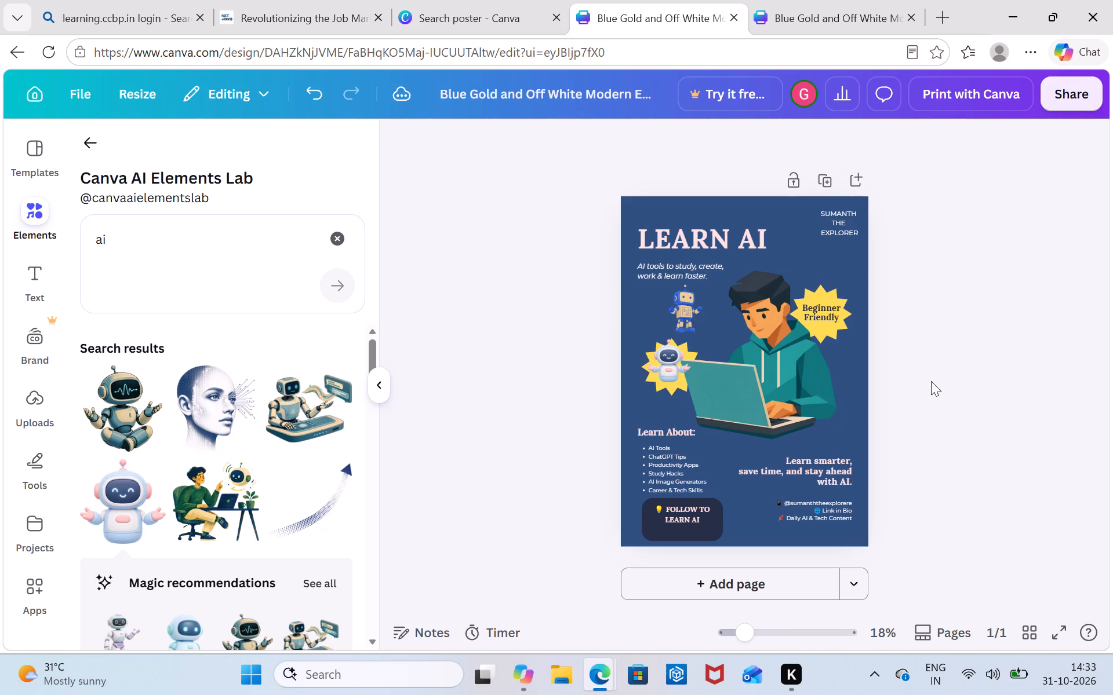
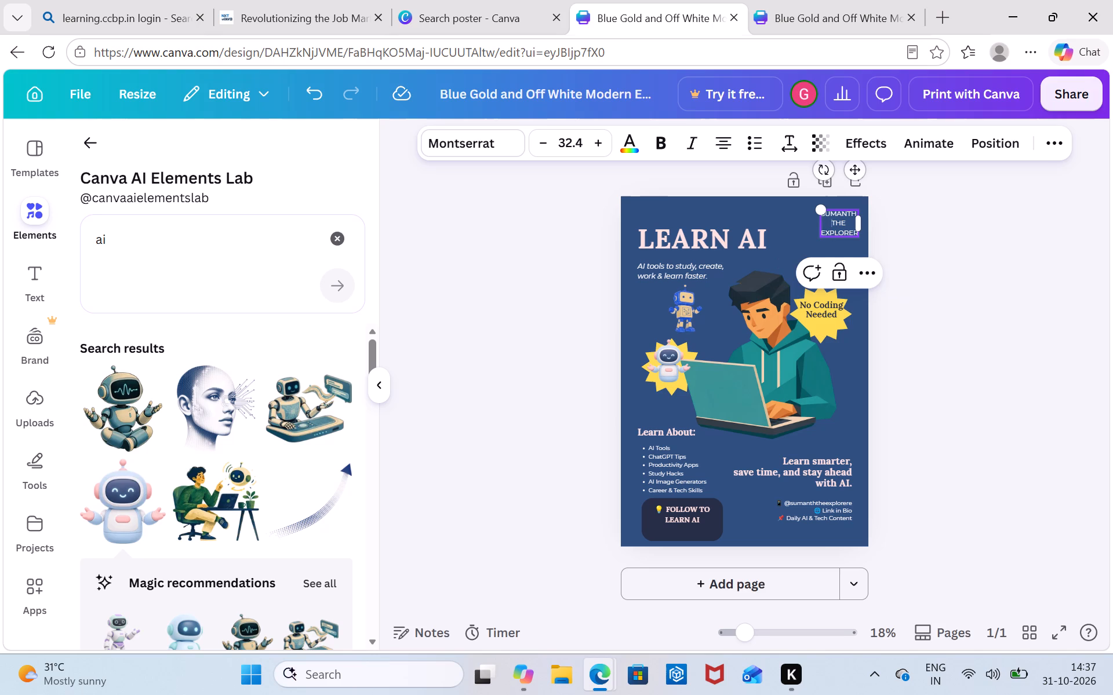
pyautogui.press('Down')
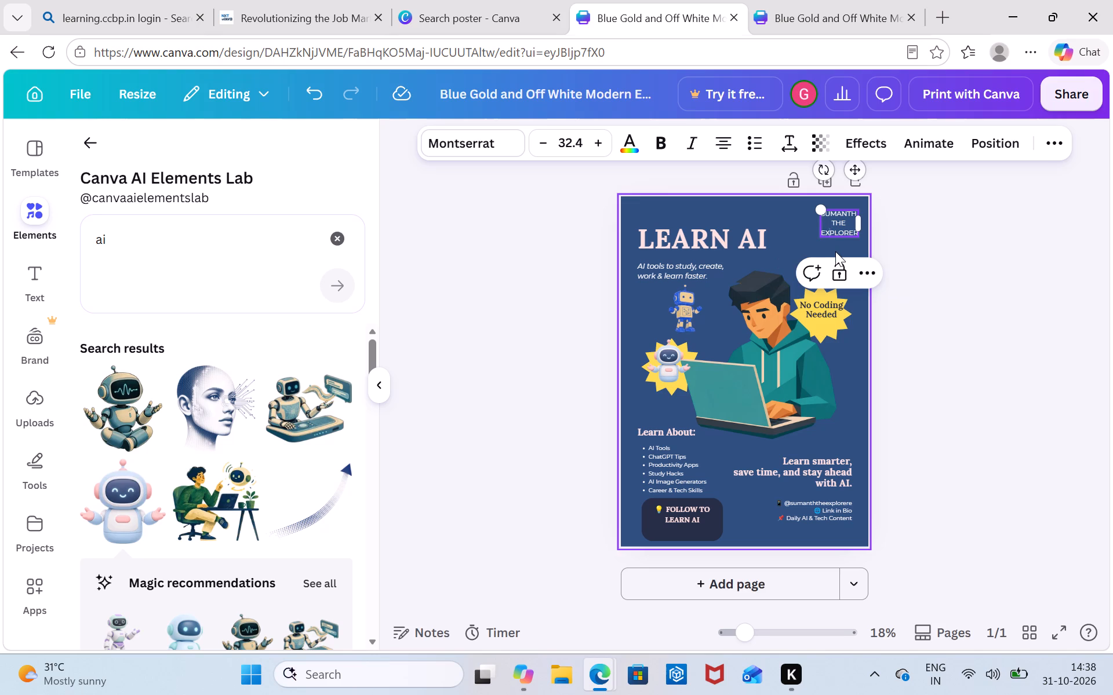
pyautogui.press('Left')
pyautogui.press('Left')
pyautogui.press('BackSpace')
pyautogui.press('space')
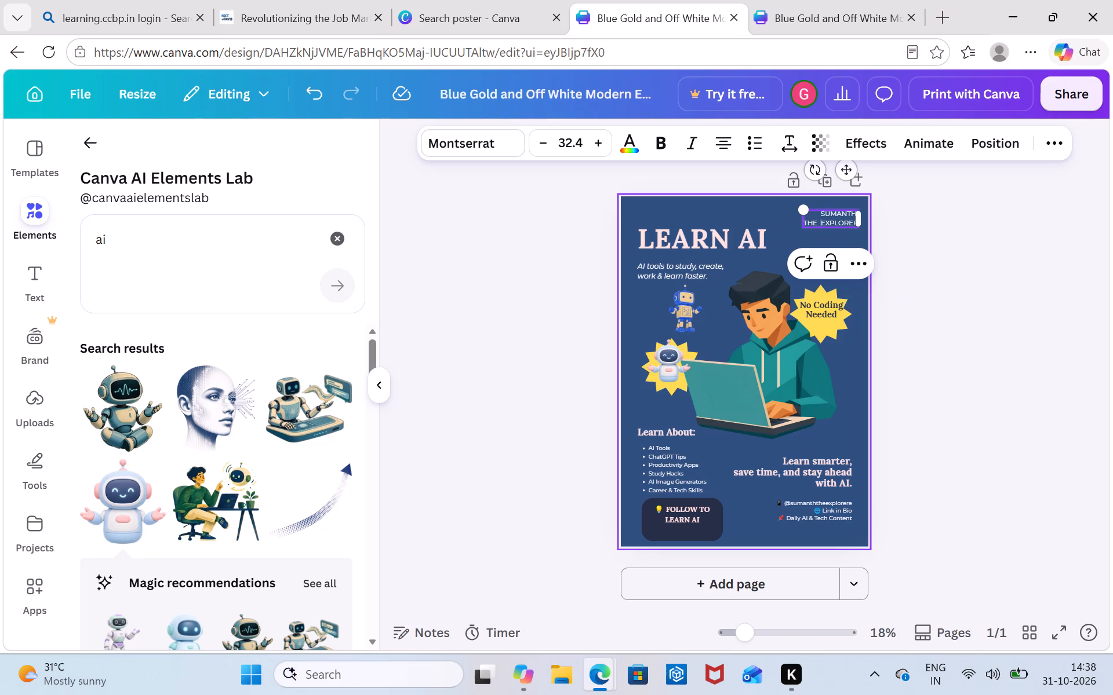
# Set the two-line brand name text to justified alignment.
pyautogui.hotkey('ctrl', 'a')
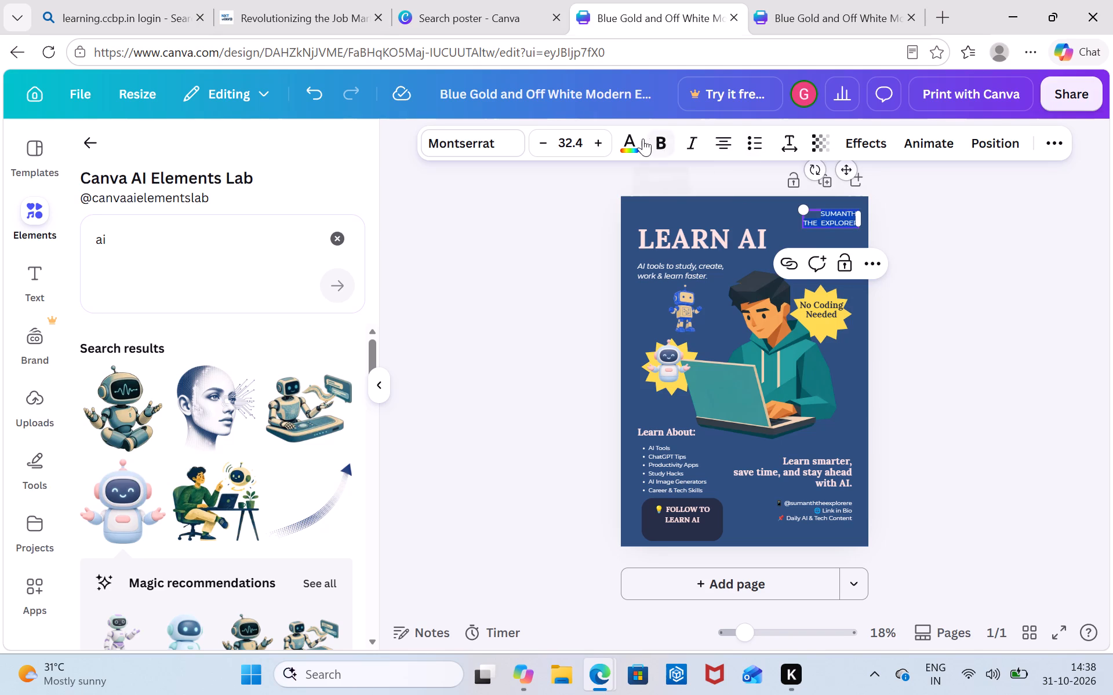
pyautogui.click(721, 141)
pyautogui.click(721, 141)
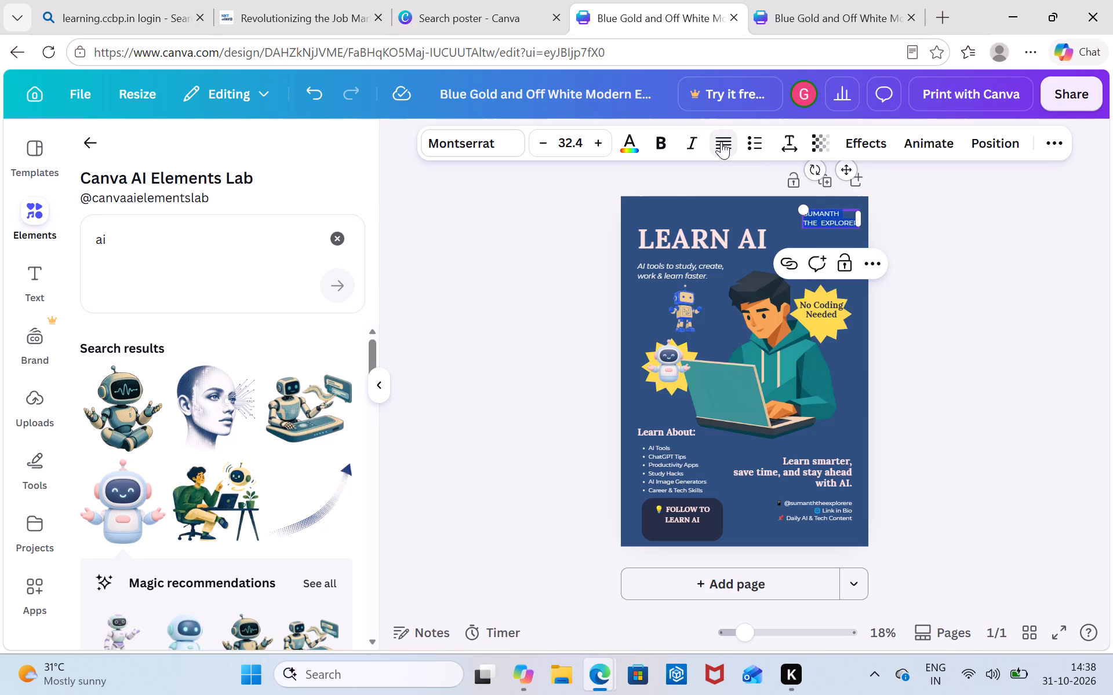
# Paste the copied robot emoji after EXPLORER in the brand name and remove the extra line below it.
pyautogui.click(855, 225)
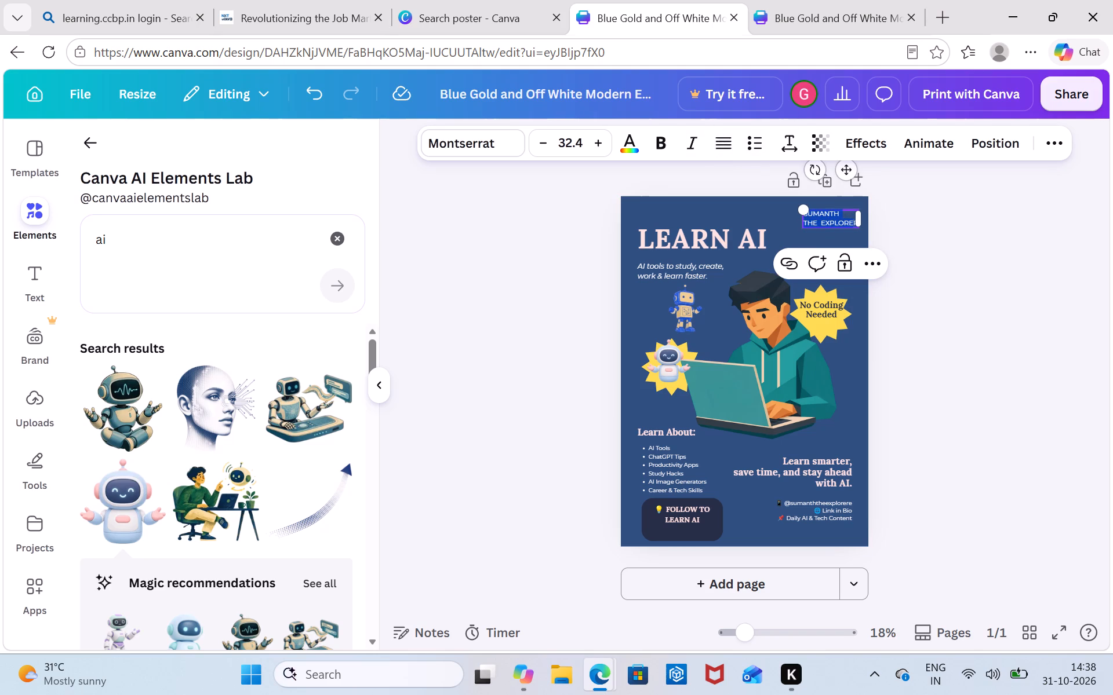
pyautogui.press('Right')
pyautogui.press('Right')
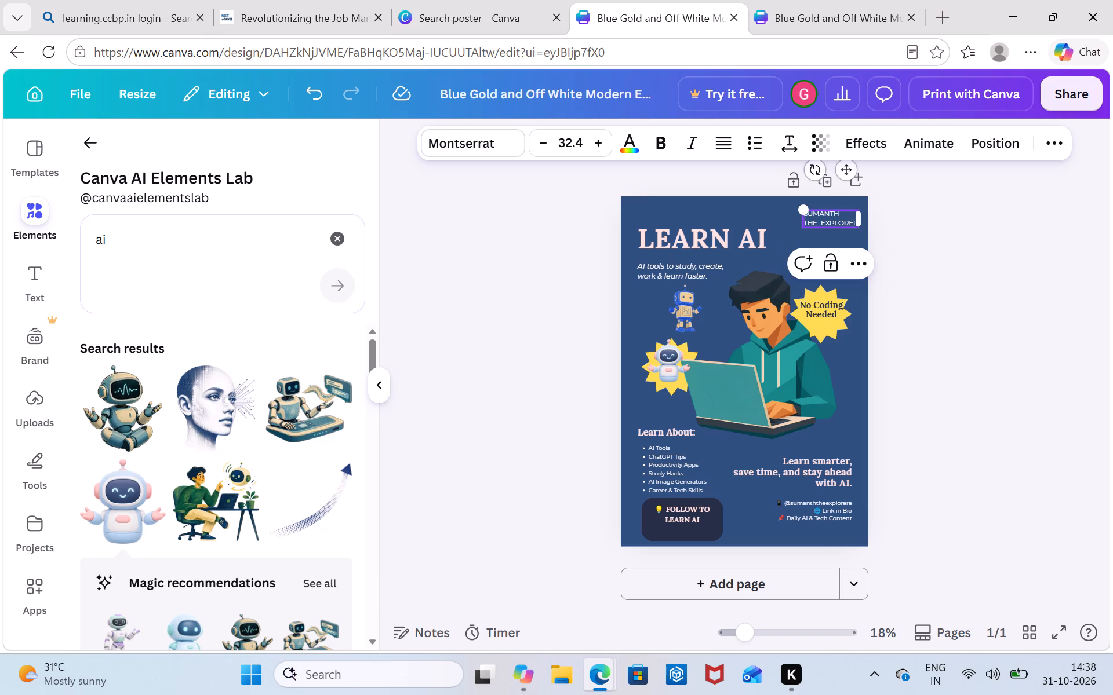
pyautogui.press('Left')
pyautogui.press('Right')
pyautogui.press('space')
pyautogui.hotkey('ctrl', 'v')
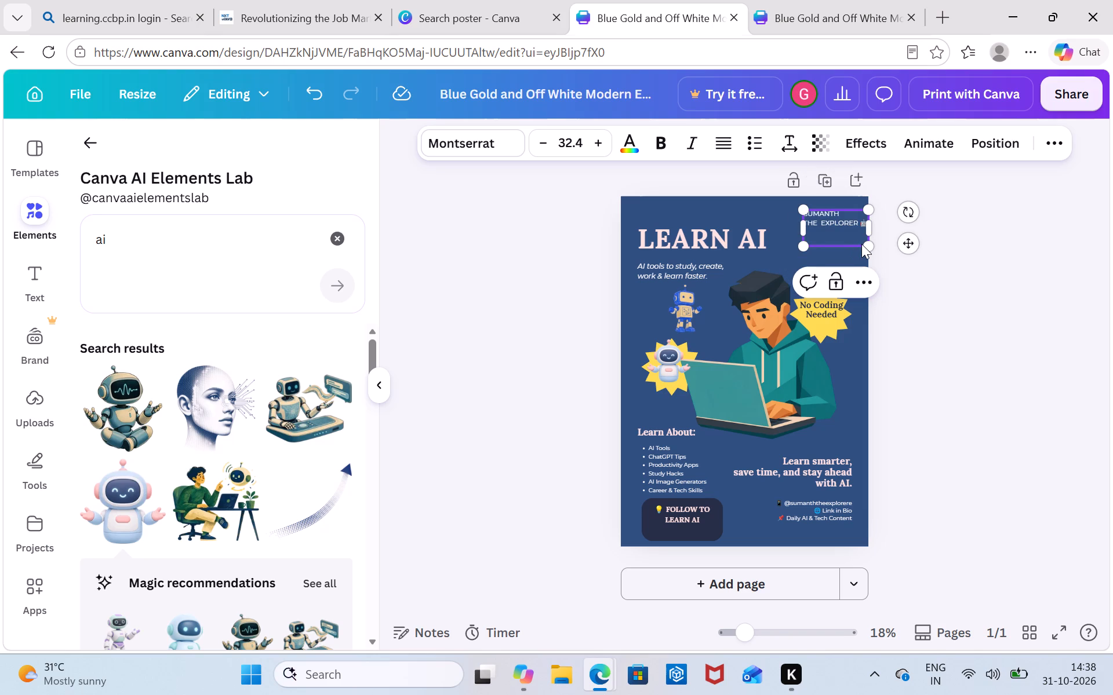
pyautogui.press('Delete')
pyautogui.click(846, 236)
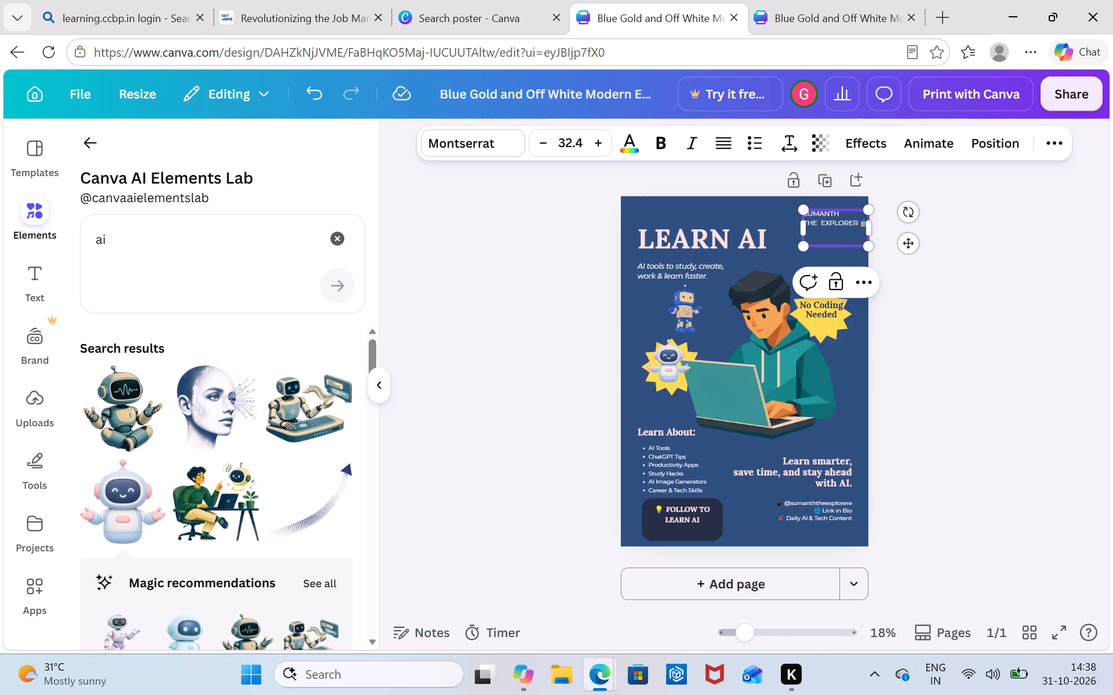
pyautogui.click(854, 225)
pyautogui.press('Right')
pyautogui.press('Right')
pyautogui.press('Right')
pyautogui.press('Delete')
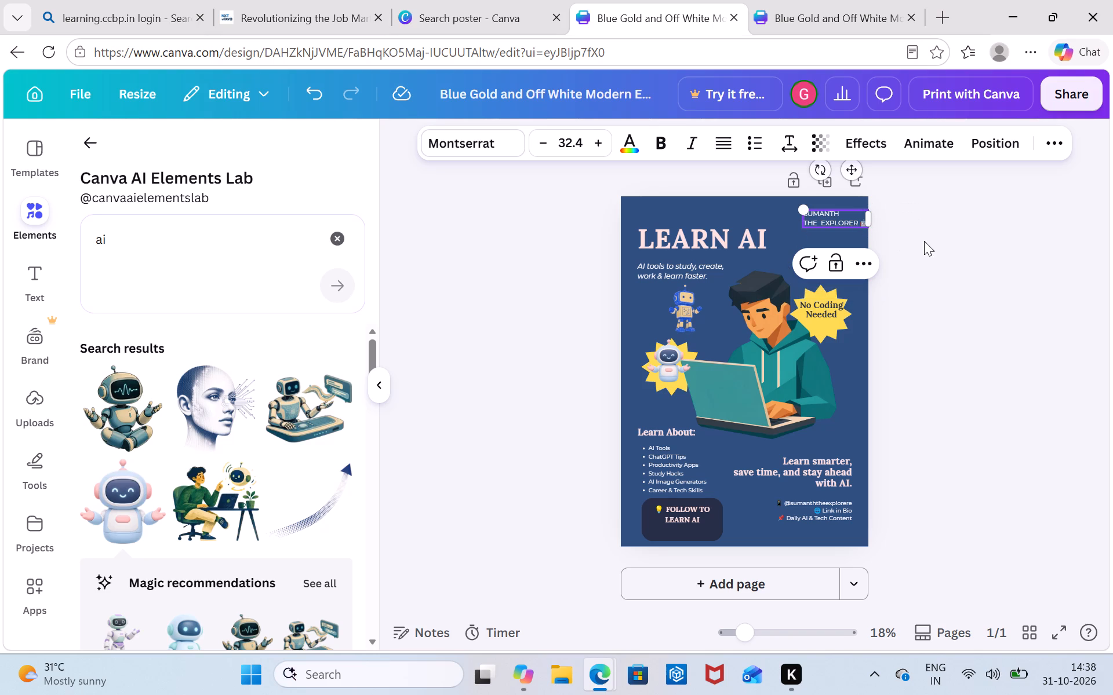
# Enlarge the brand name text box in the poster's upper corner to a font size of about 39.9.
pyautogui.moveTo(805, 211); pyautogui.dragTo(789, 209)
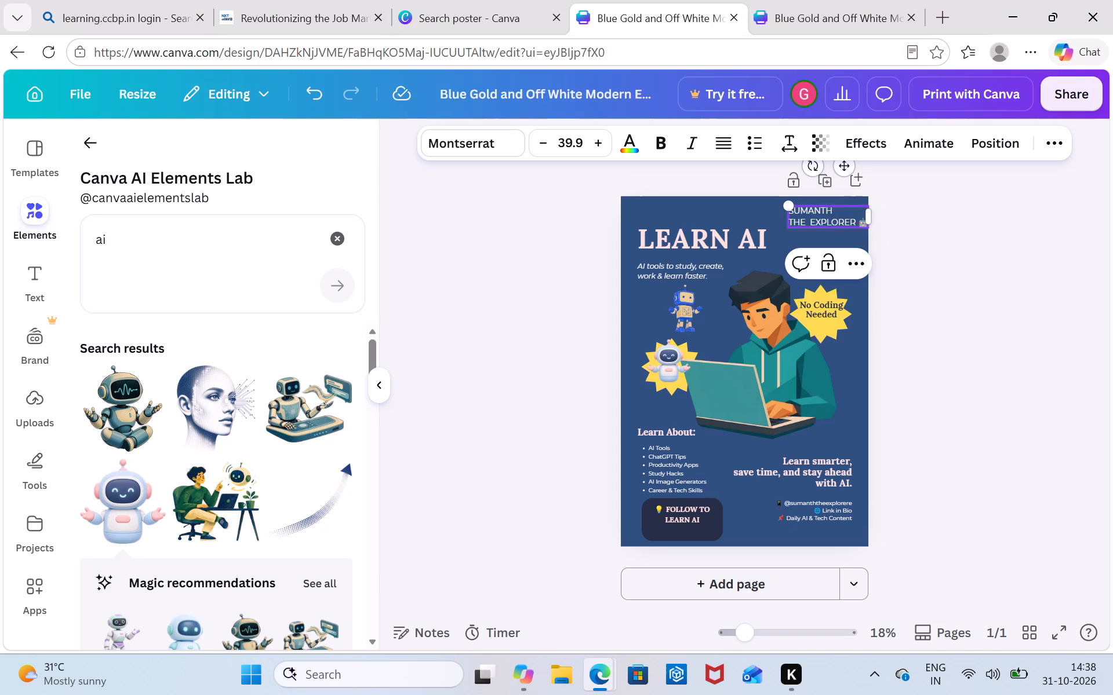
pyautogui.click(824, 225)
pyautogui.doubleClick(836, 224)
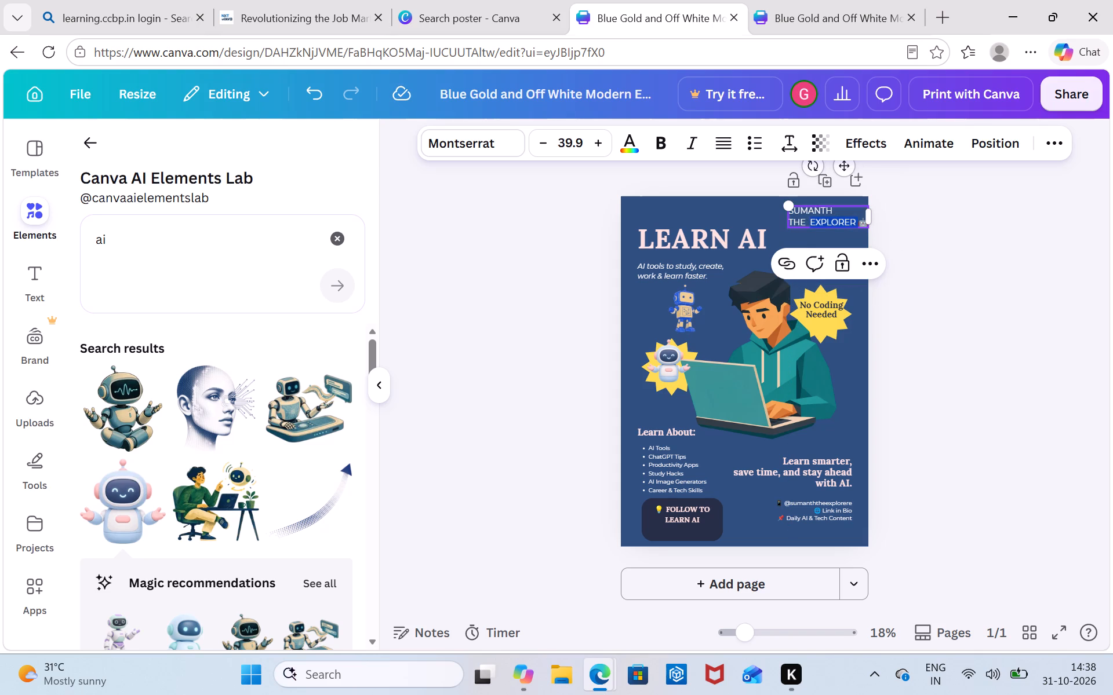
pyautogui.click(903, 237)
pyautogui.click(847, 216)
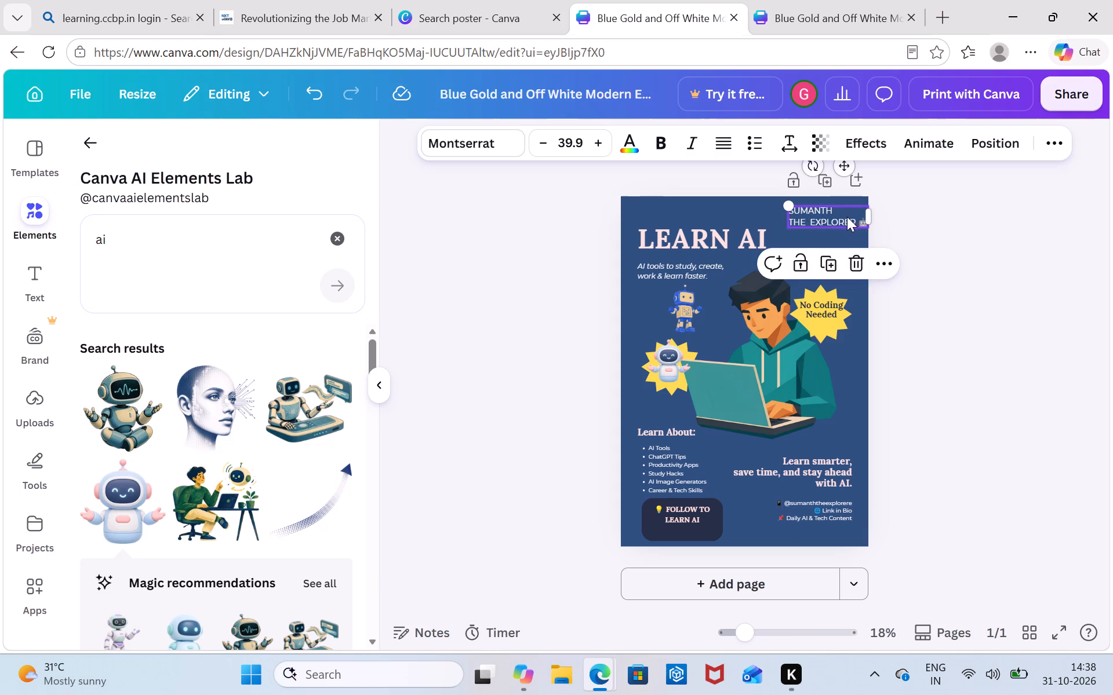
pyautogui.click(929, 250)
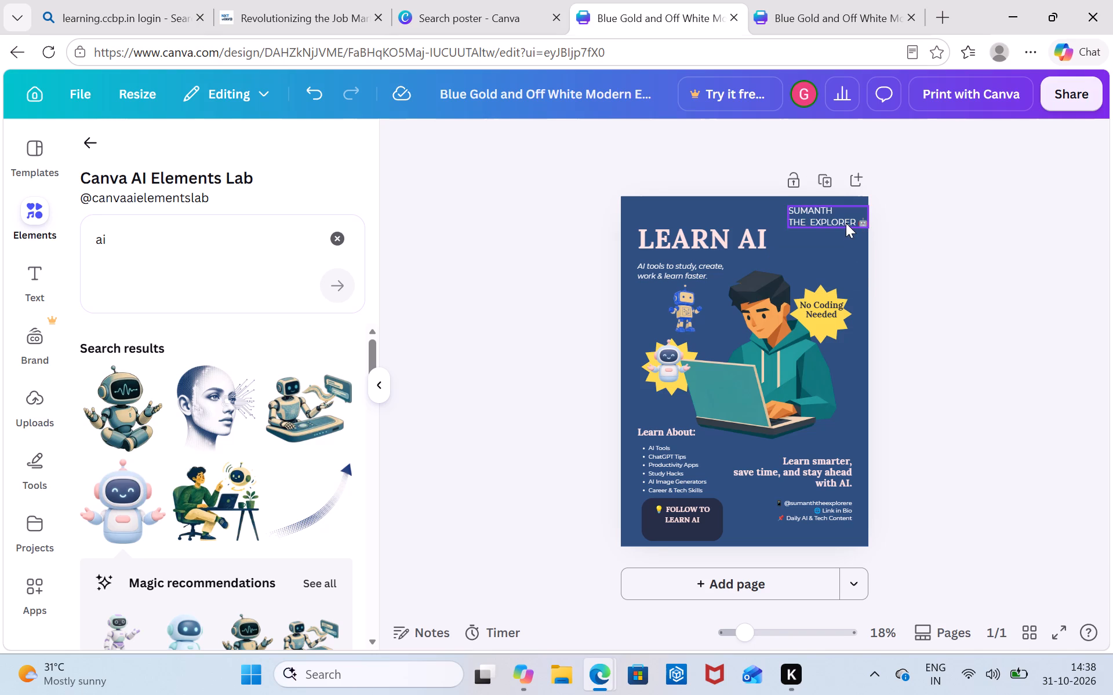
# Move the enlarged brand name slightly inward and down, away from the poster's edge.
pyautogui.click(846, 223)
pyautogui.moveTo(842, 164); pyautogui.dragTo(833, 164)
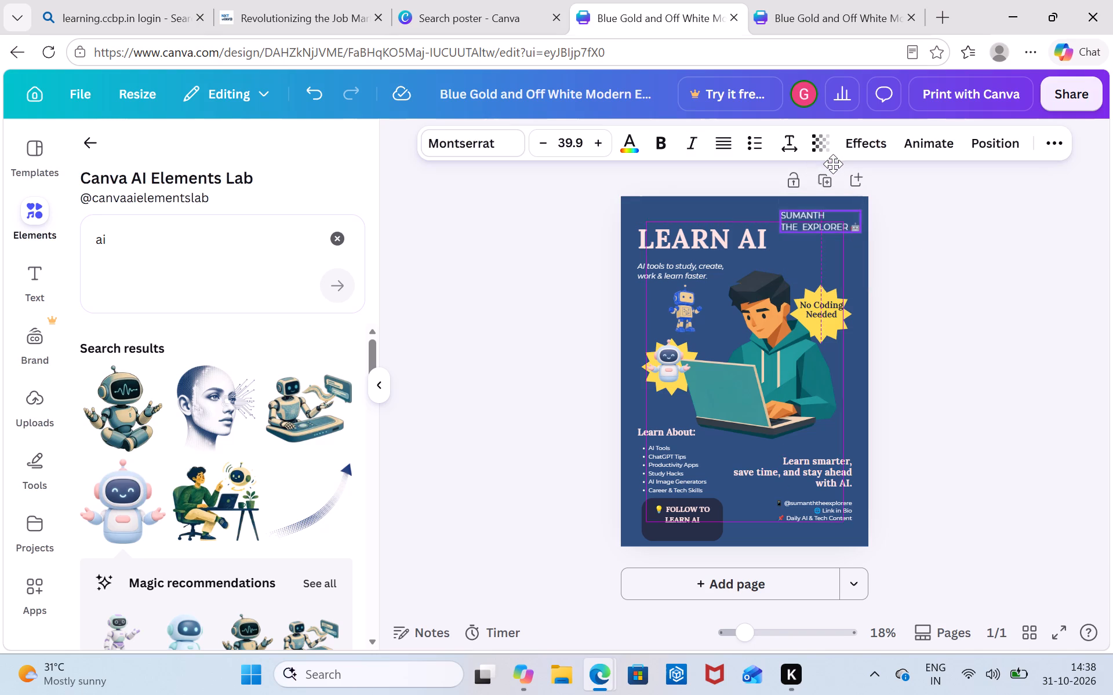
pyautogui.moveTo(833, 164); pyautogui.dragTo(831, 169)
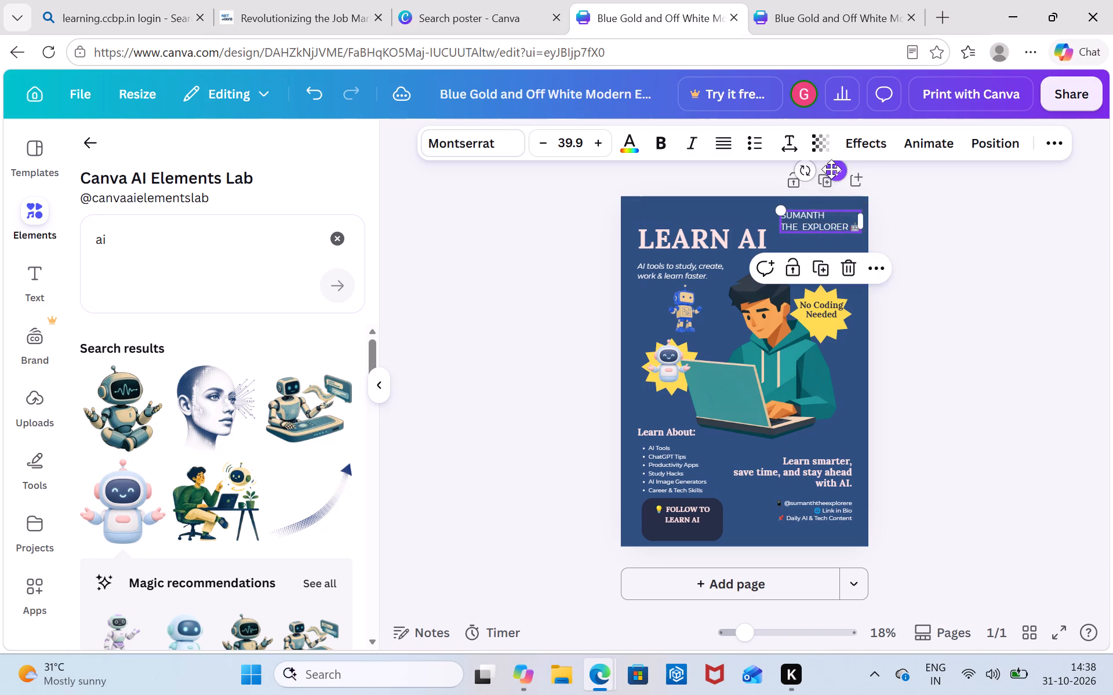
pyautogui.click(894, 263)
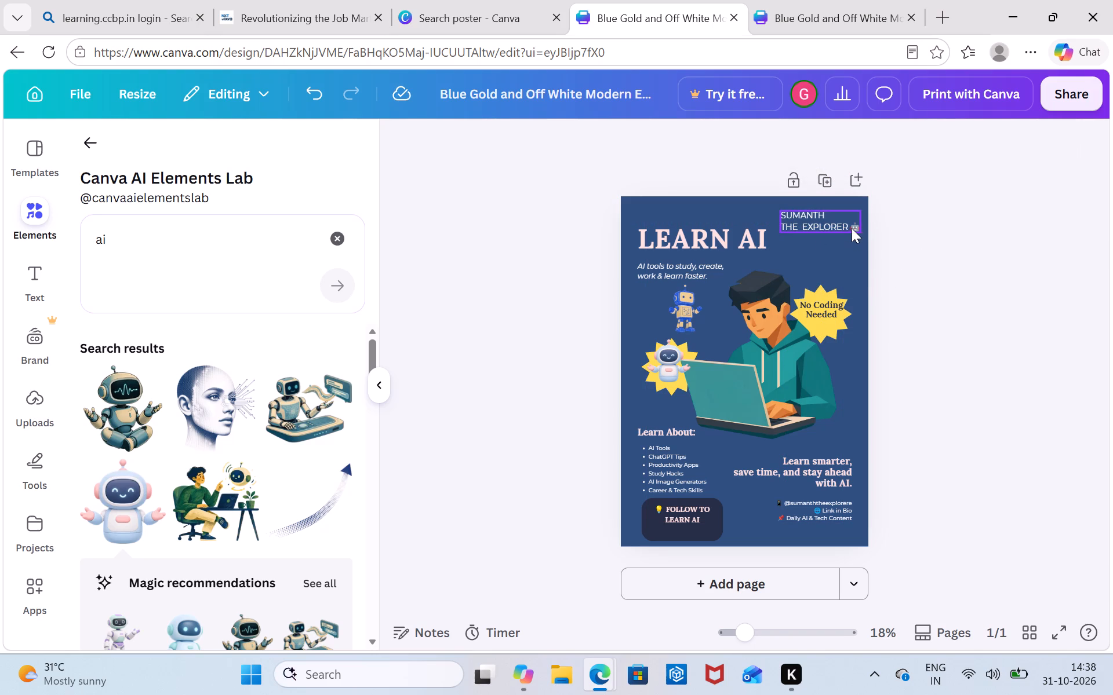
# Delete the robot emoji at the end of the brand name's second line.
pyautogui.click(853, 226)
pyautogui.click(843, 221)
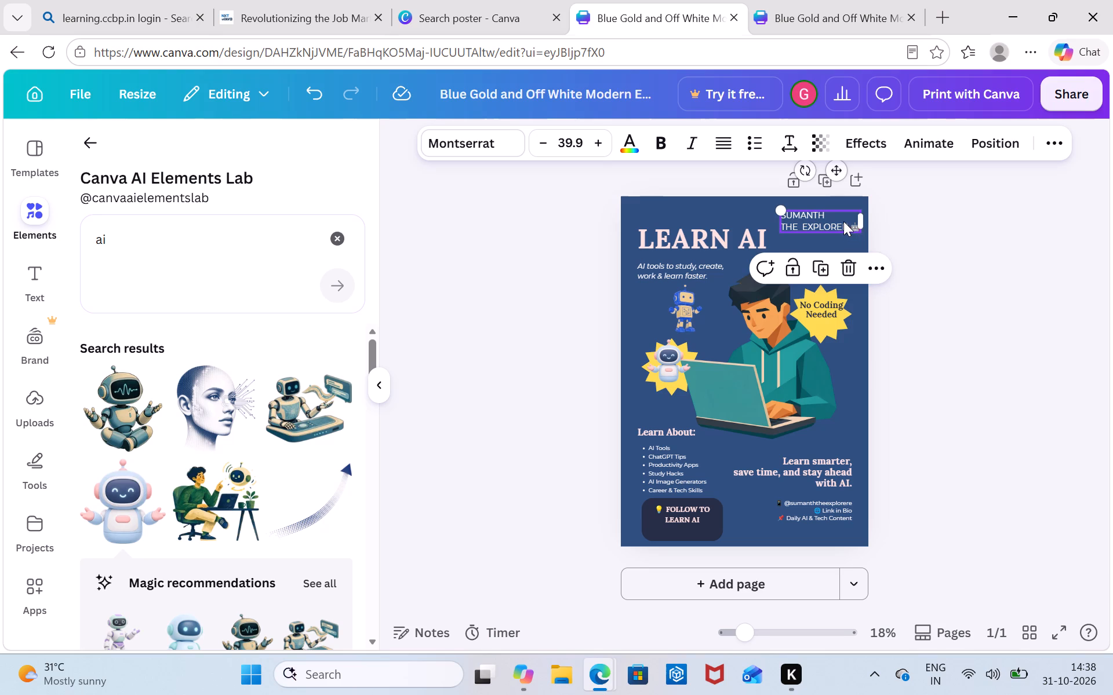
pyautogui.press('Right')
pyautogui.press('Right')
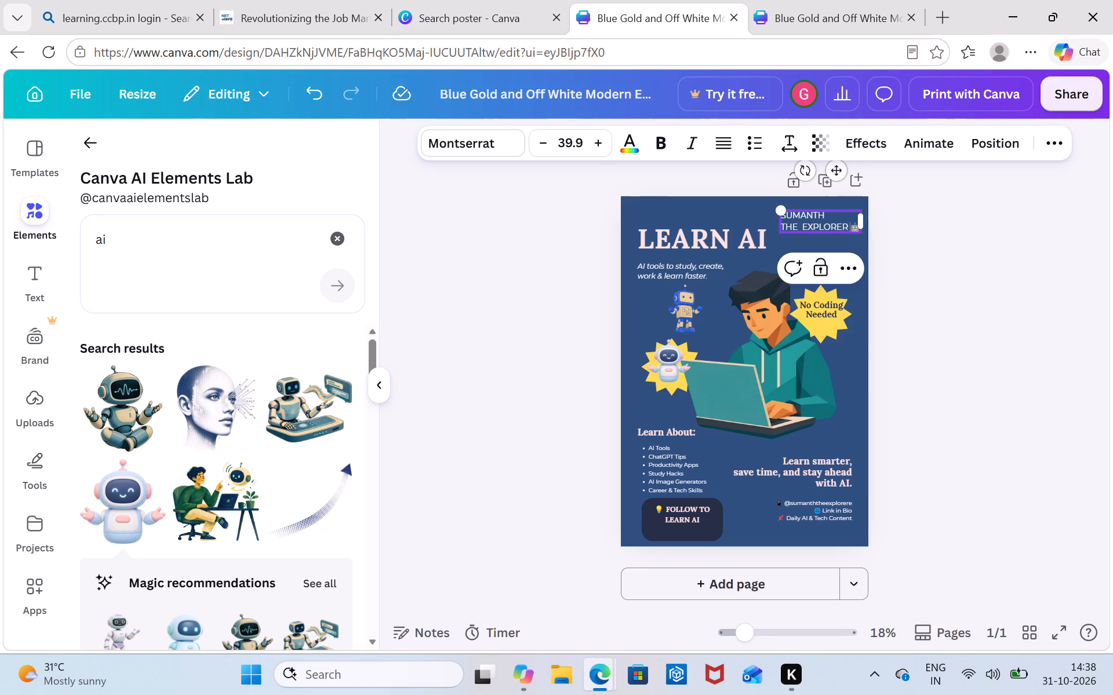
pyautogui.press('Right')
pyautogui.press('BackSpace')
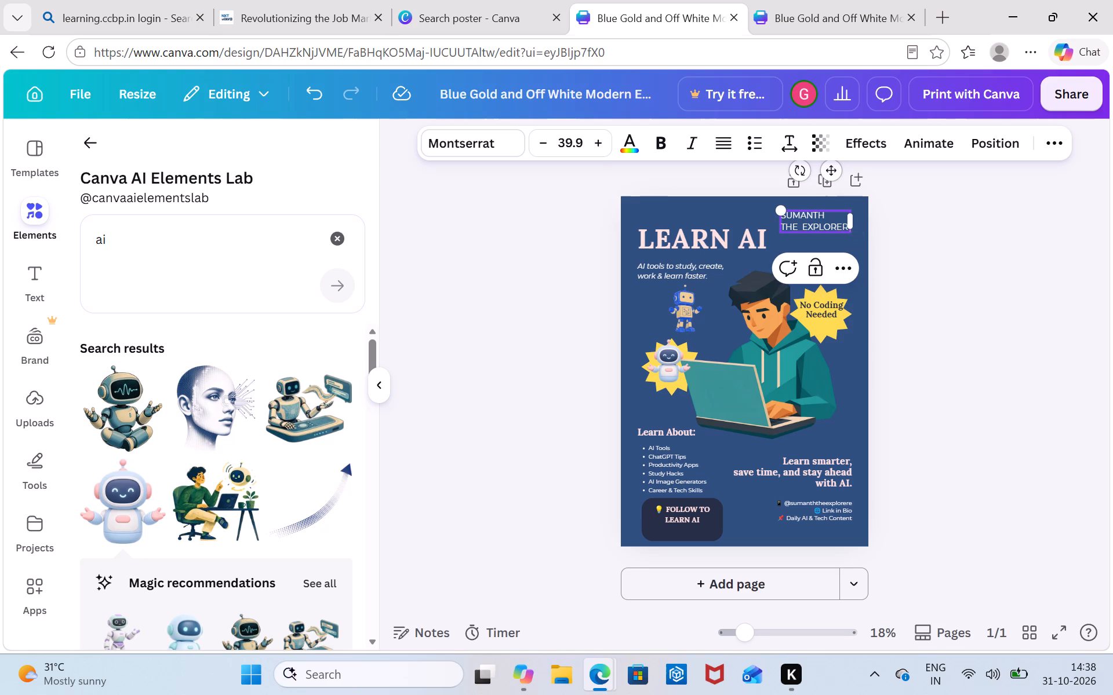
# Search the system emoji picker for "ai" and for "bot" to look for a brand name icon, and close it.
pyautogui.press('space')
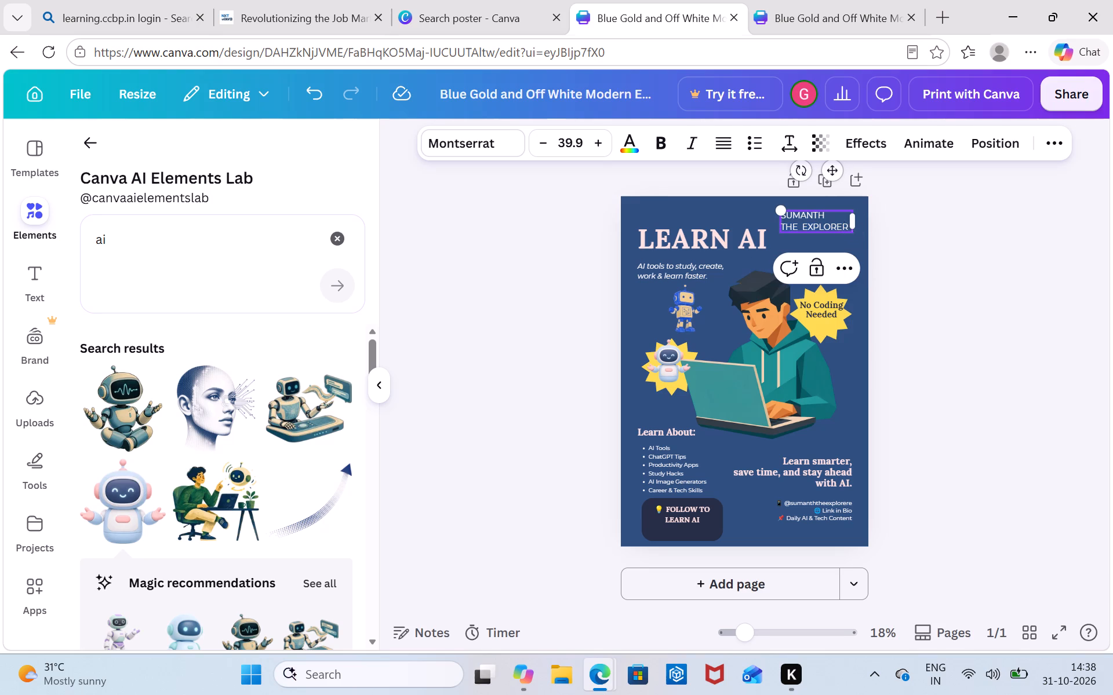
pyautogui.press('super+v')
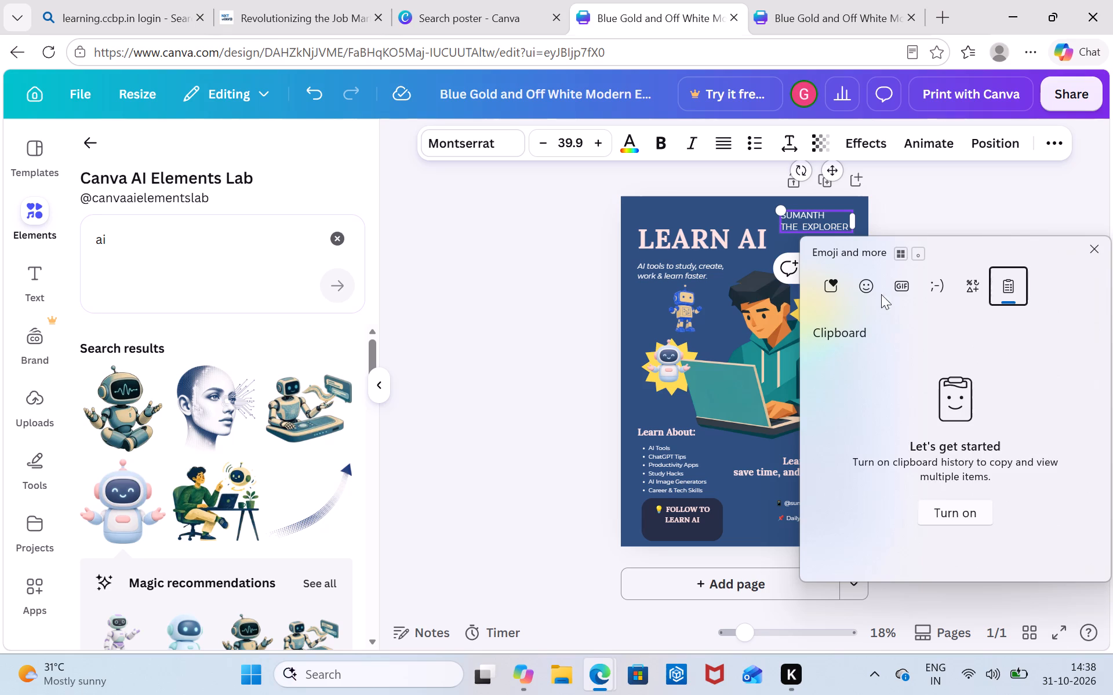
pyautogui.click(872, 279)
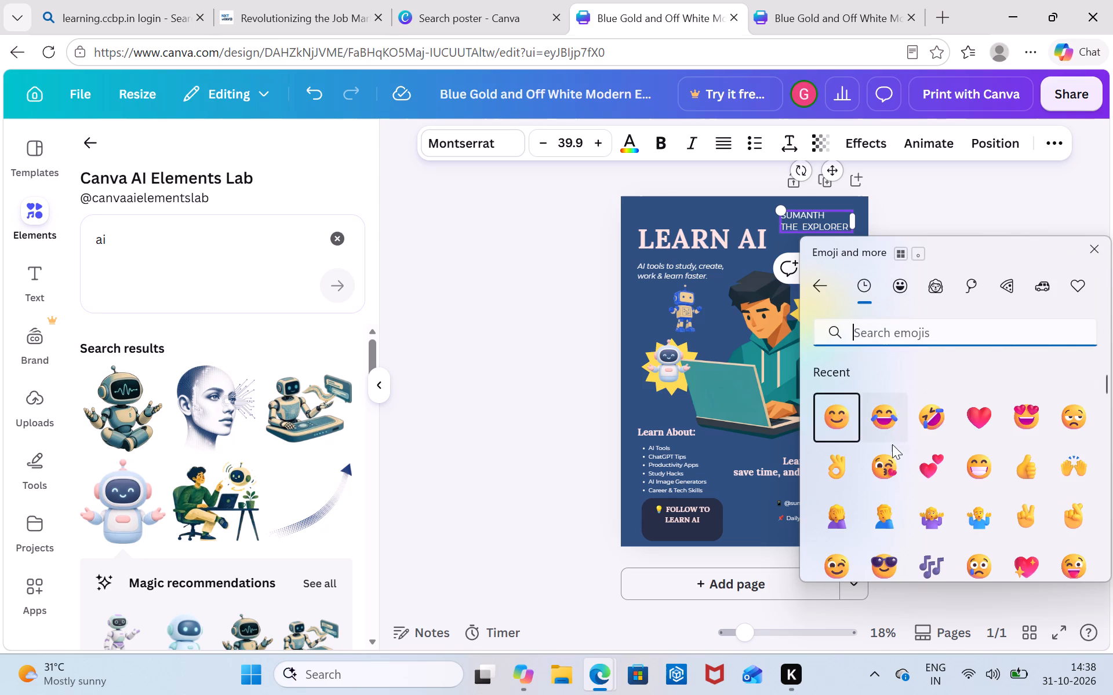
pyautogui.scroll(-2, 888, 479)
pyautogui.click(902, 336)
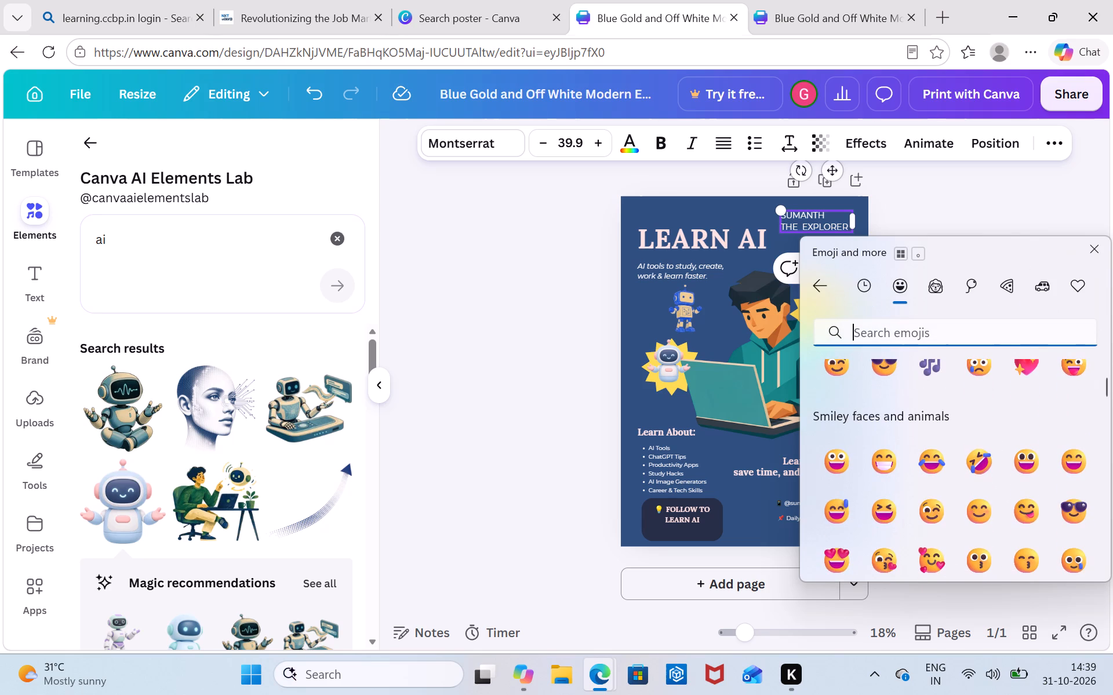
pyautogui.write('ai')
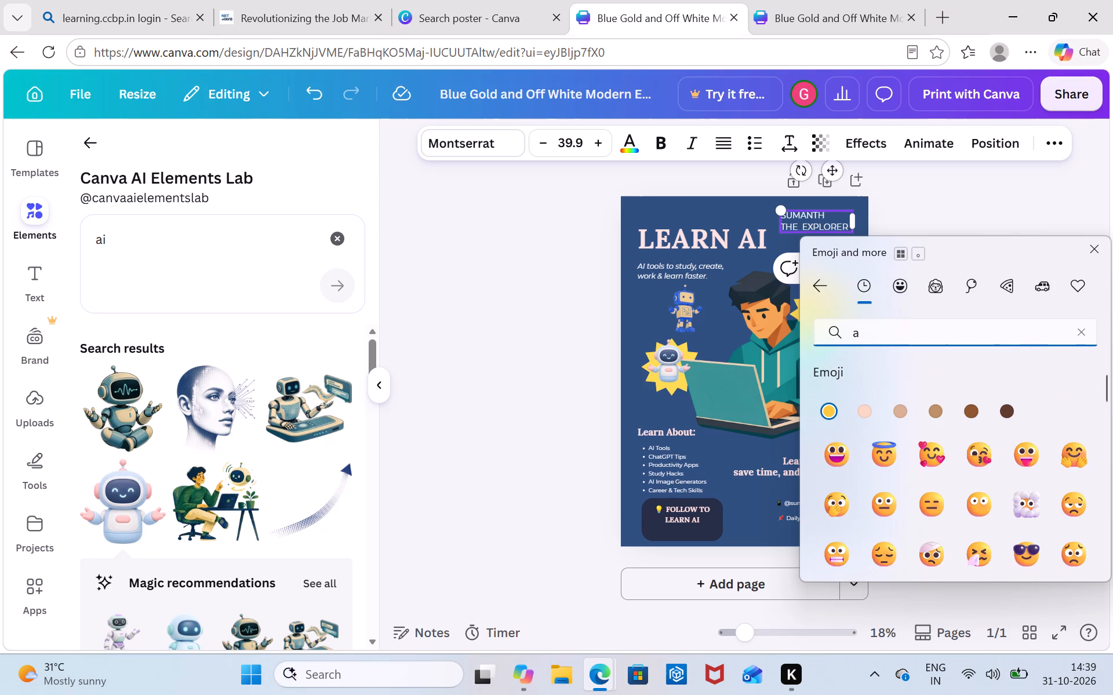
pyautogui.press('i')
pyautogui.press('BackSpace')
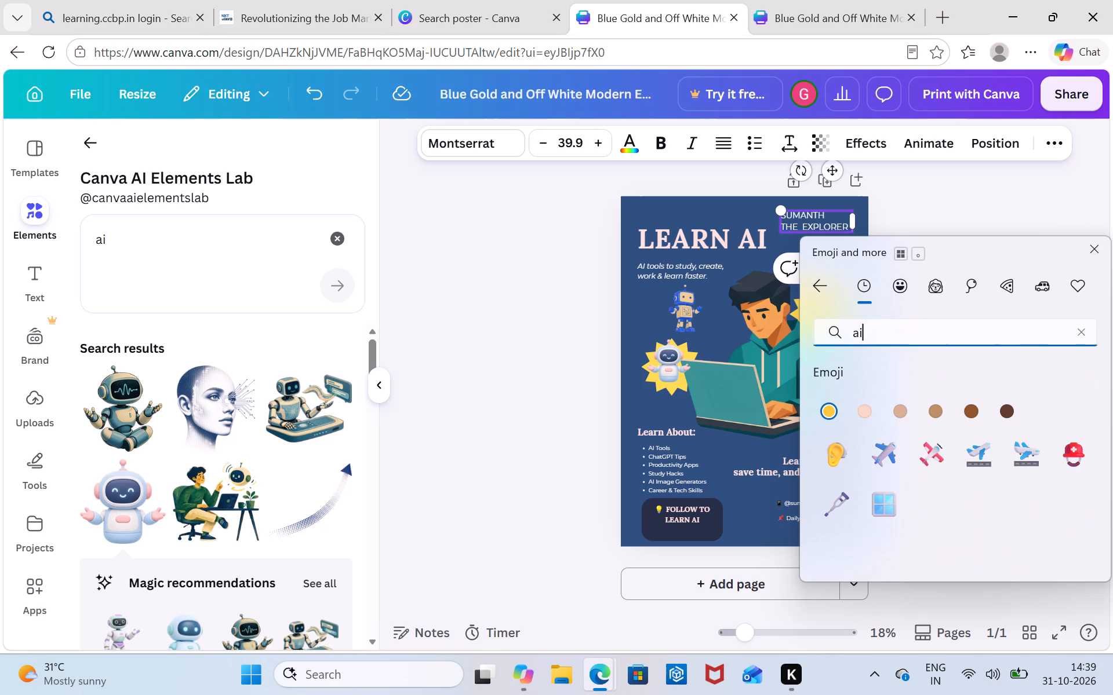
pyautogui.press('BackSpace')
pyautogui.press('BackSpace')
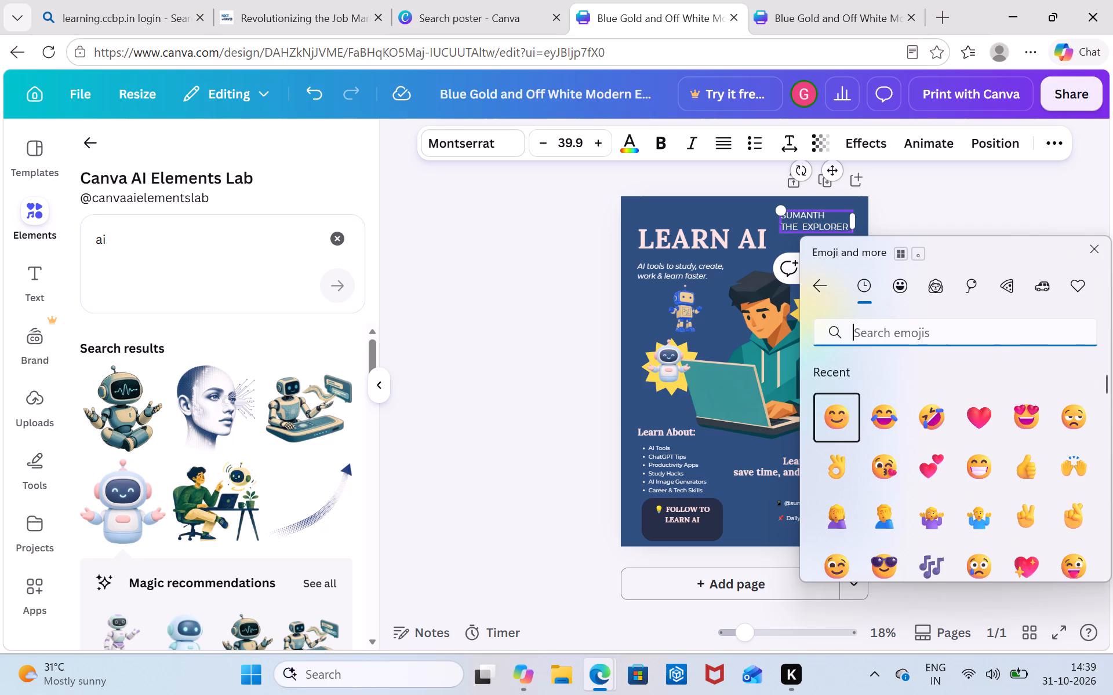
pyautogui.write('bot')
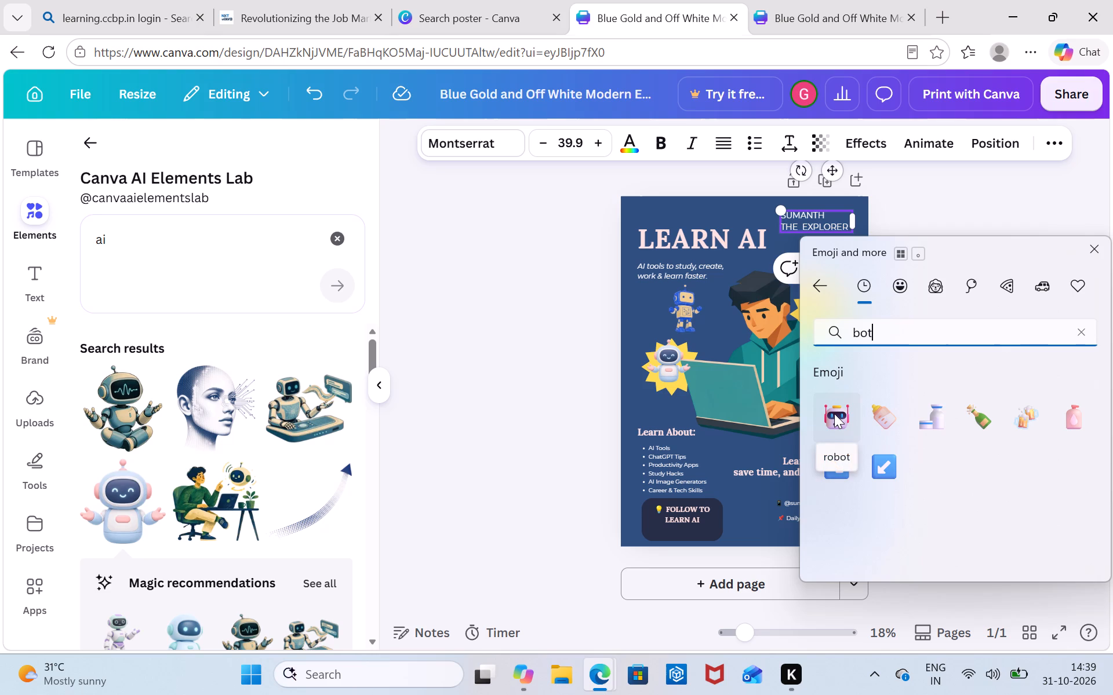
pyautogui.click(1097, 251)
# Accept the single-space grammar correction THE EXPLORER on the brand name's second line.
pyautogui.click(841, 225)
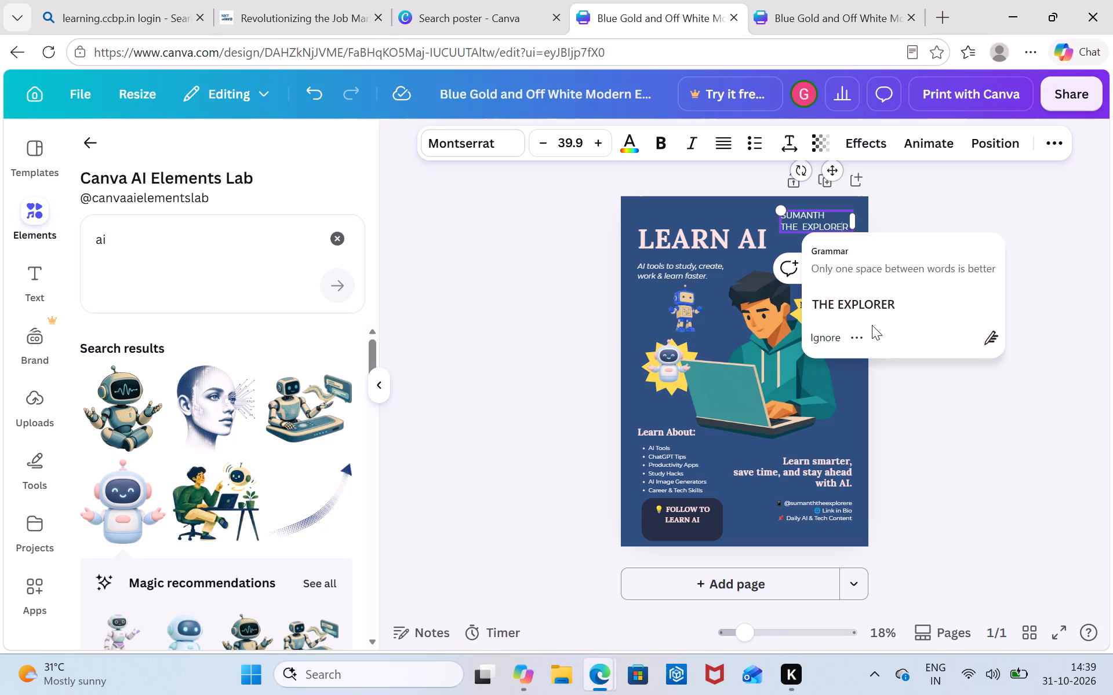
pyautogui.click(835, 305)
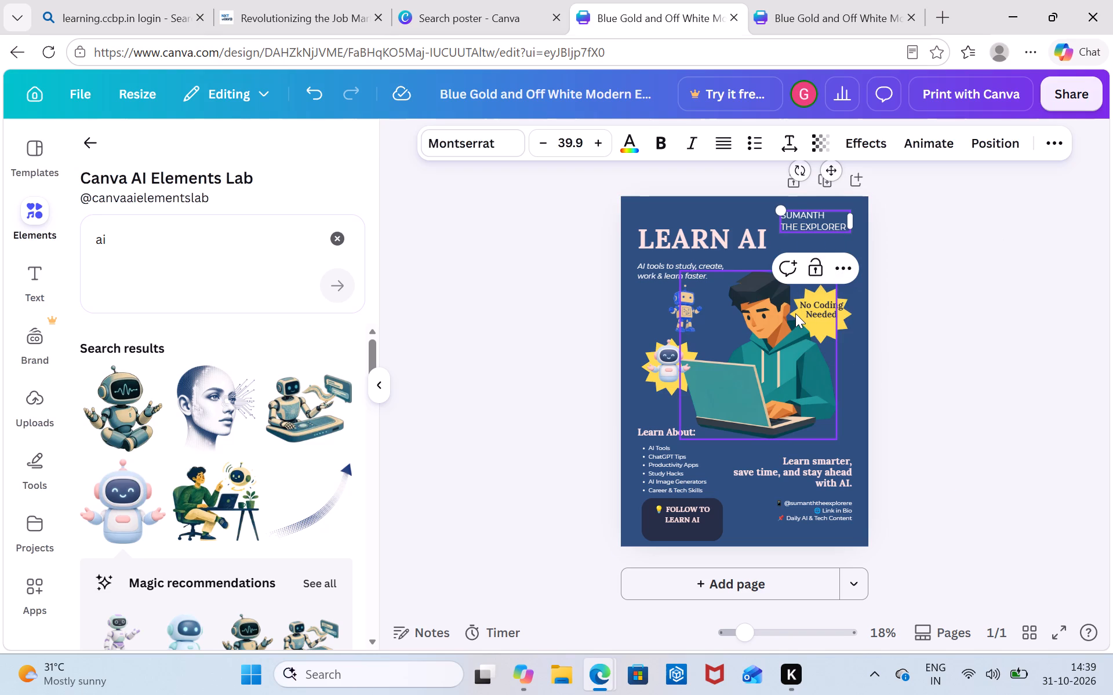
# Add a space after EXPLORER and open the emoji picker's emoji collection for the brand name icon.
pyautogui.press('space')
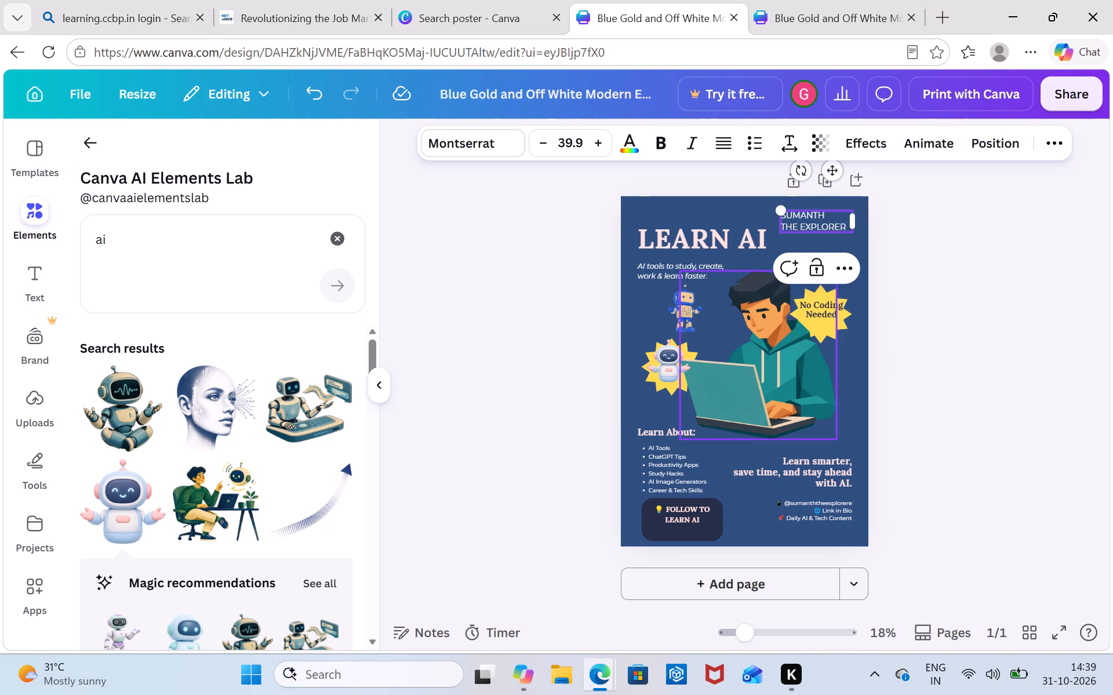
pyautogui.press('super+v')
pyautogui.click(866, 280)
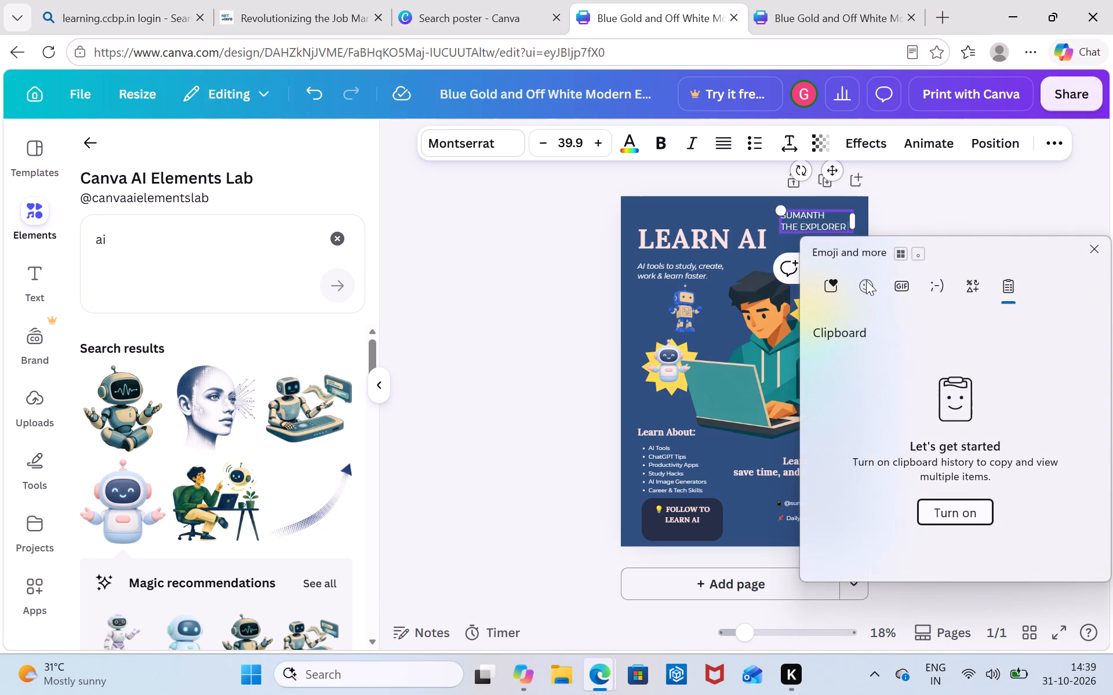
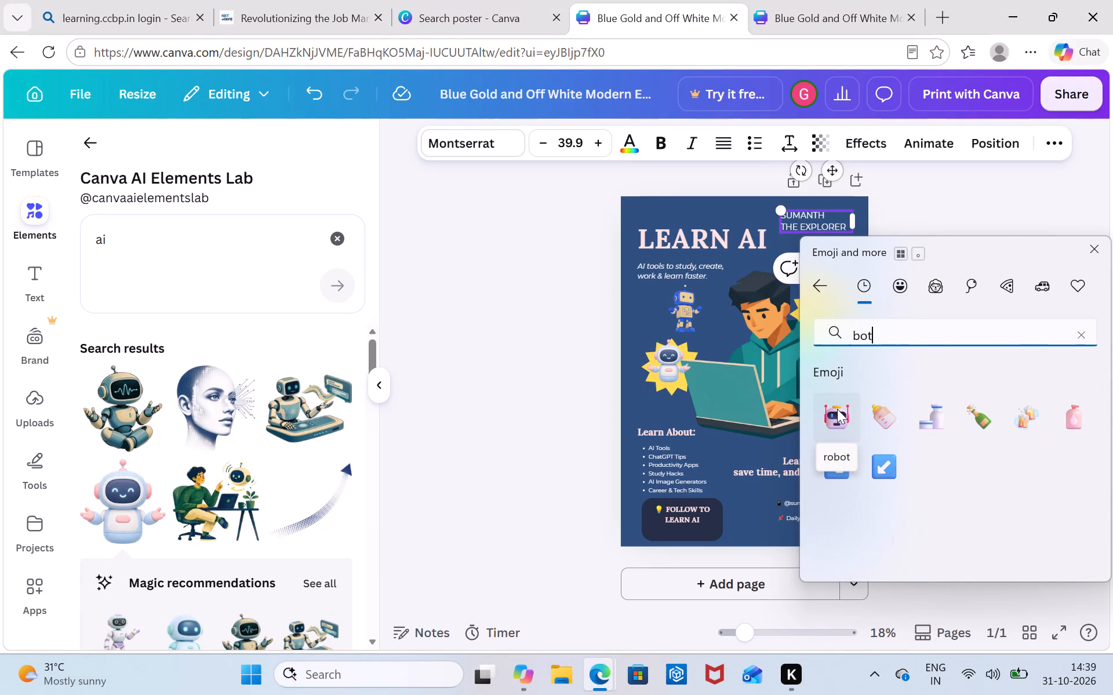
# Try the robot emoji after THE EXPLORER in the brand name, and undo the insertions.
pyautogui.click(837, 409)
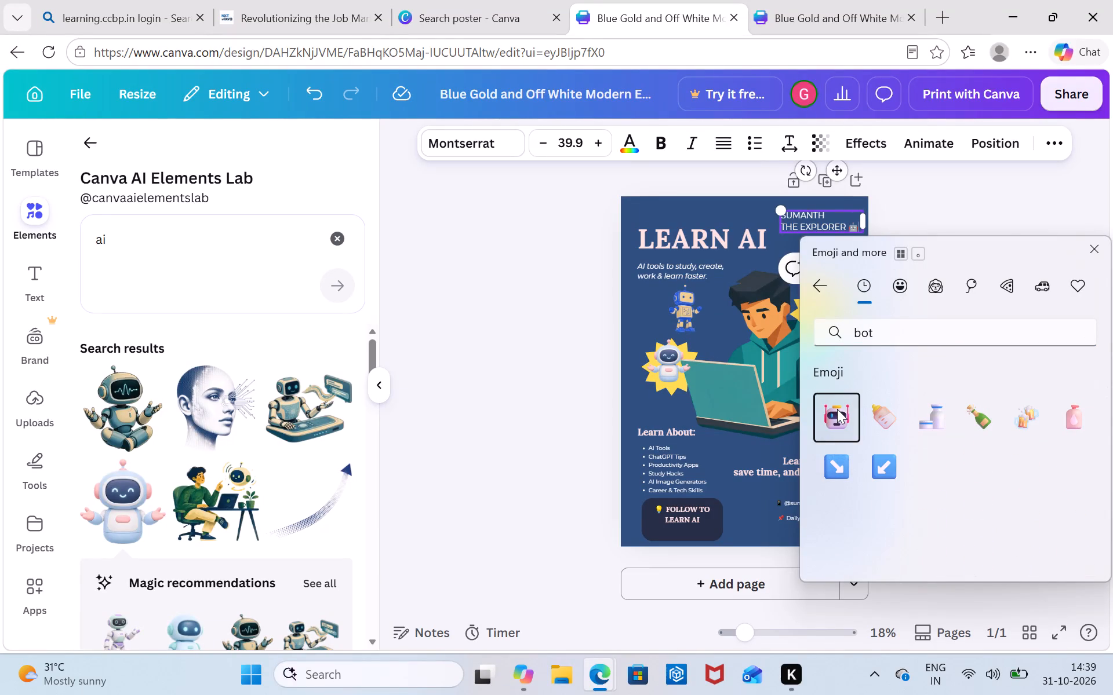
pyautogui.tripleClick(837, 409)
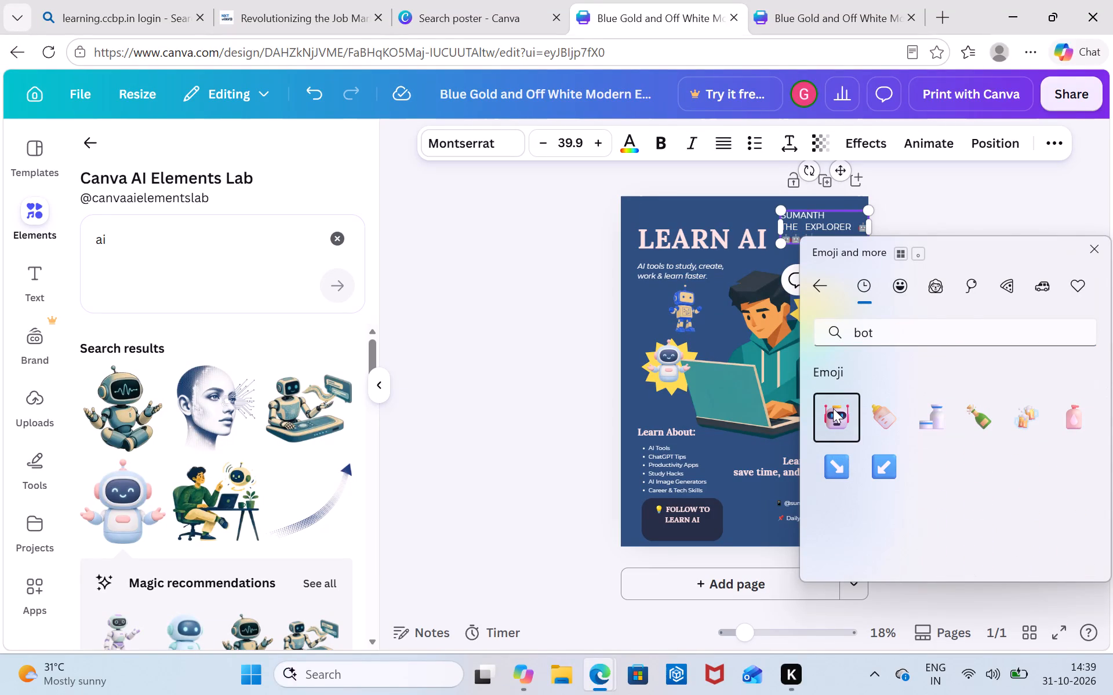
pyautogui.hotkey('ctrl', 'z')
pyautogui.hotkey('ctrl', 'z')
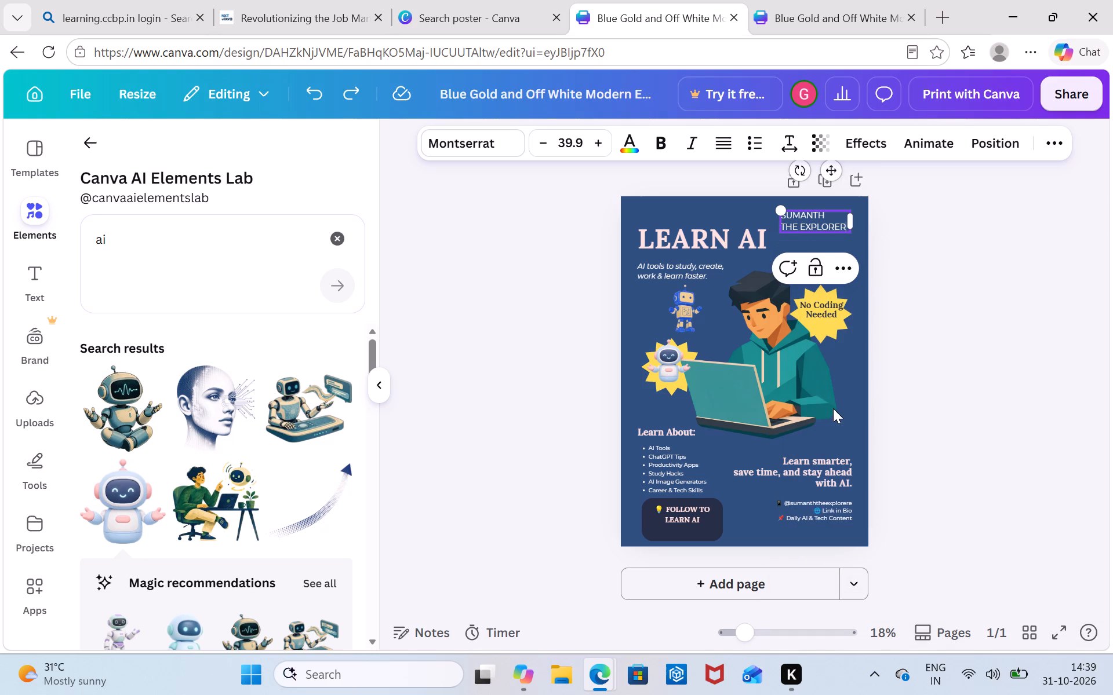
pyautogui.press('space')
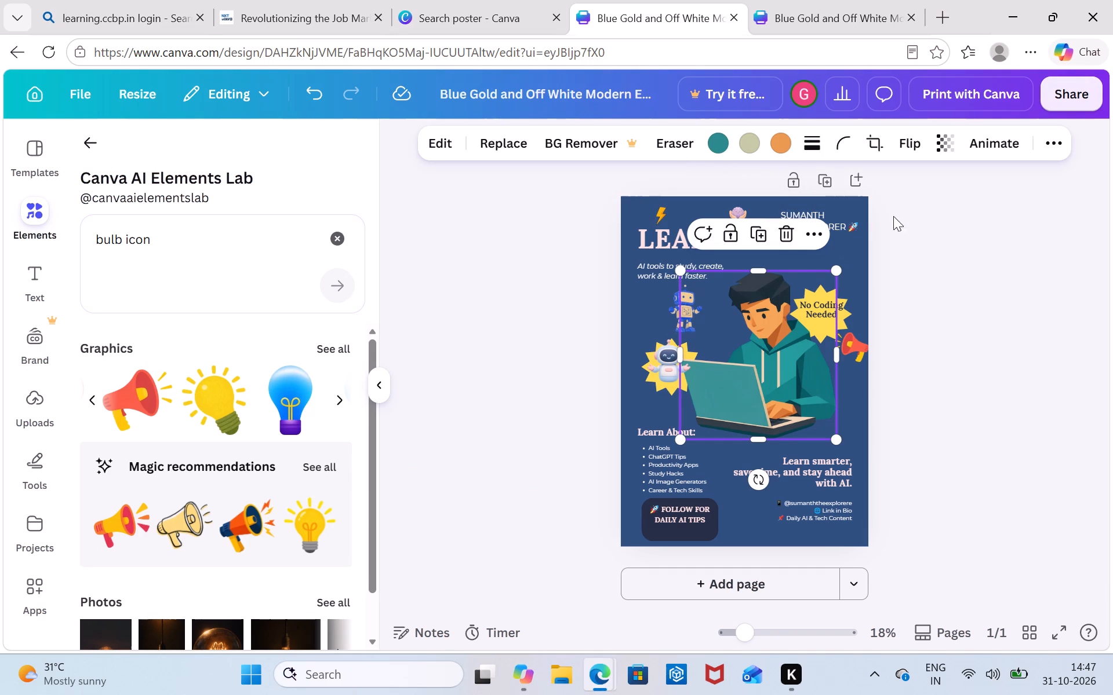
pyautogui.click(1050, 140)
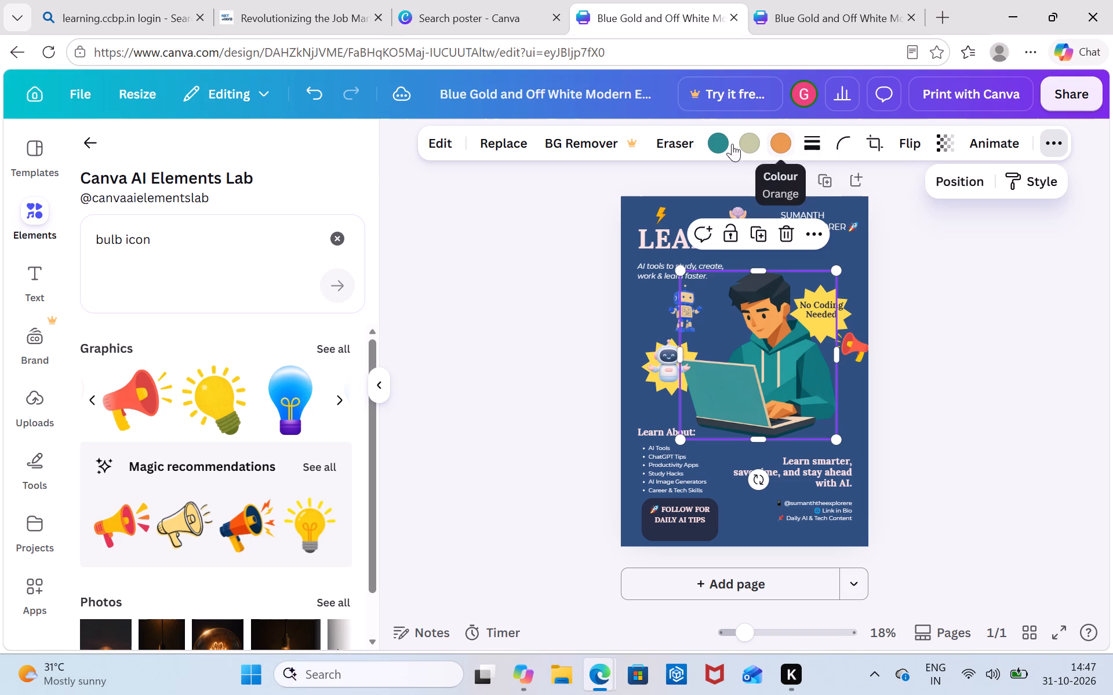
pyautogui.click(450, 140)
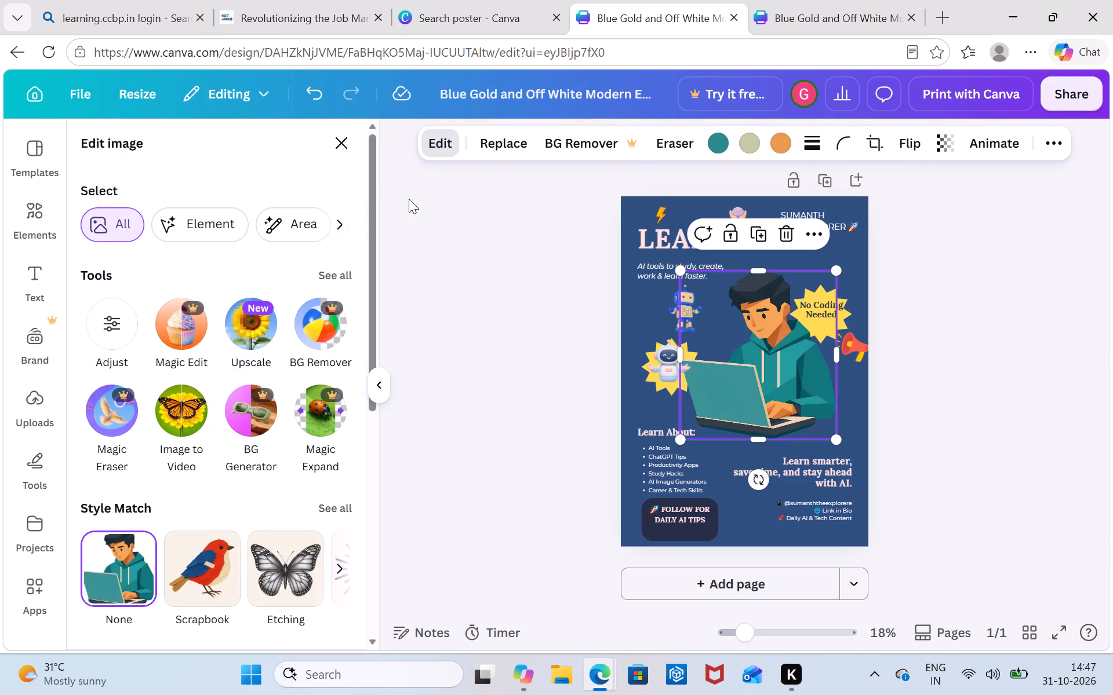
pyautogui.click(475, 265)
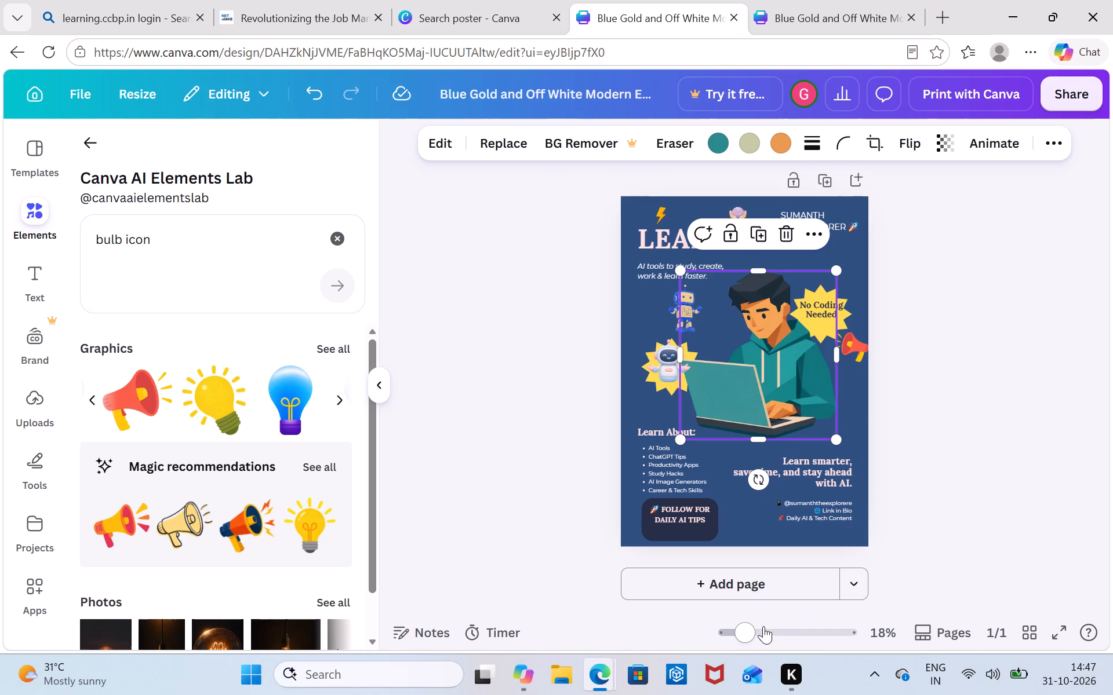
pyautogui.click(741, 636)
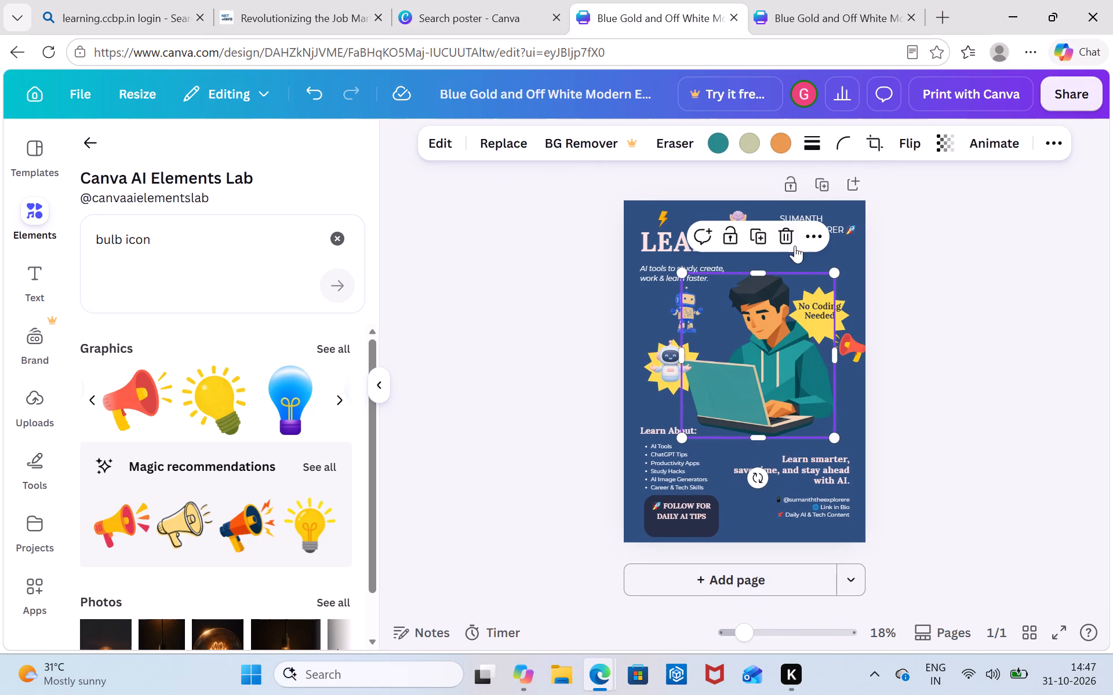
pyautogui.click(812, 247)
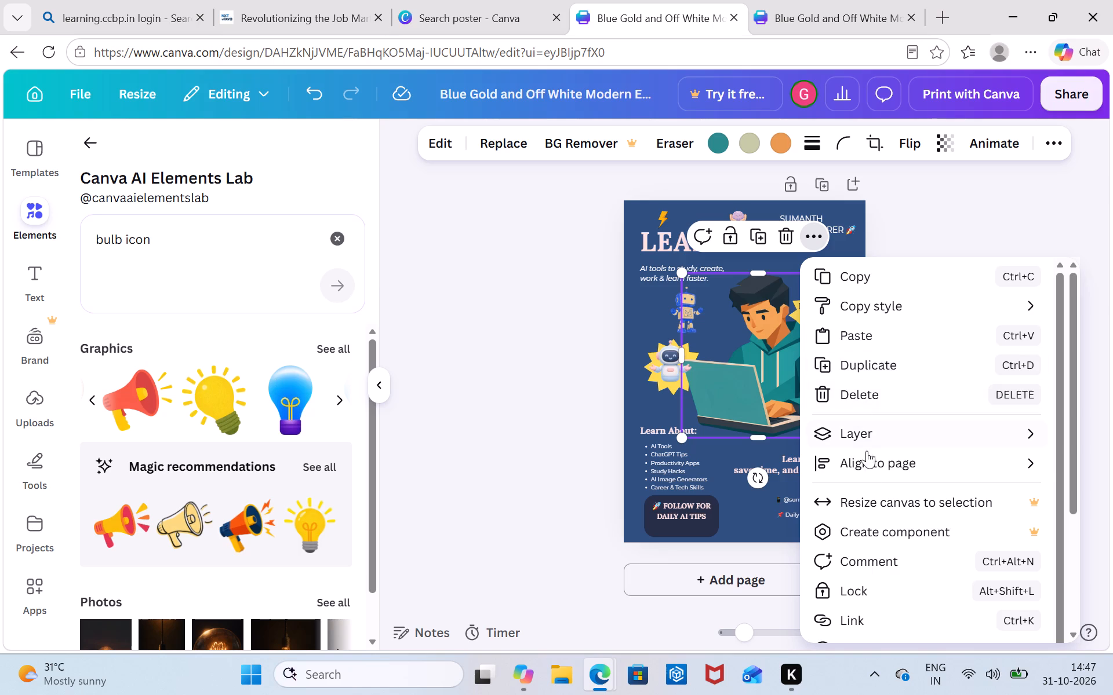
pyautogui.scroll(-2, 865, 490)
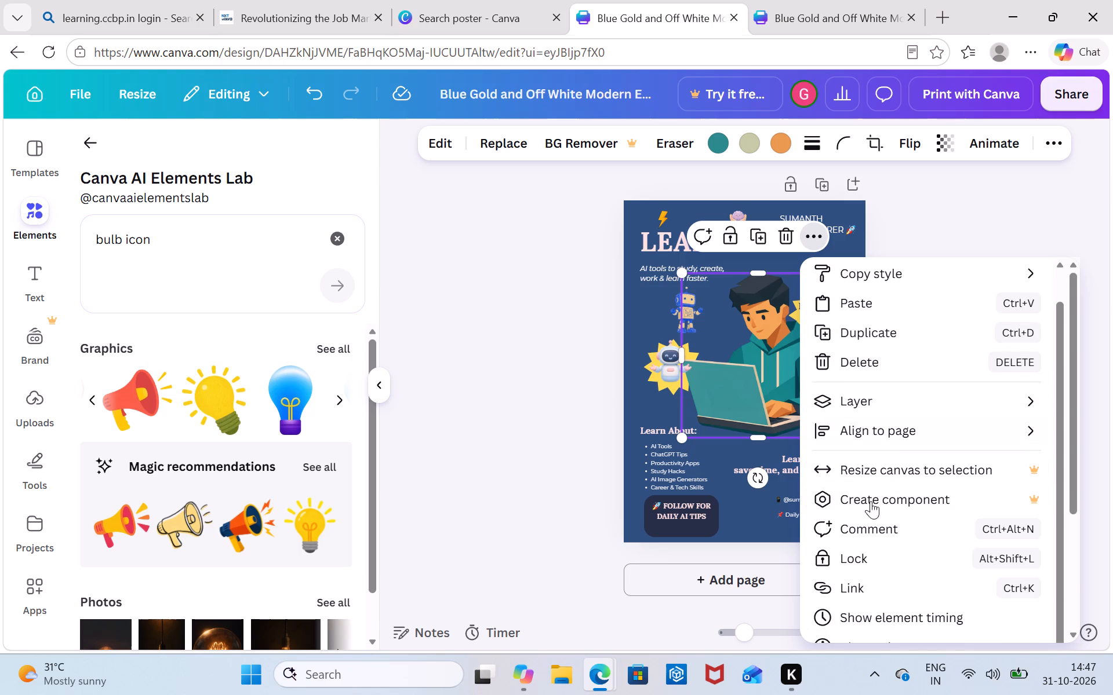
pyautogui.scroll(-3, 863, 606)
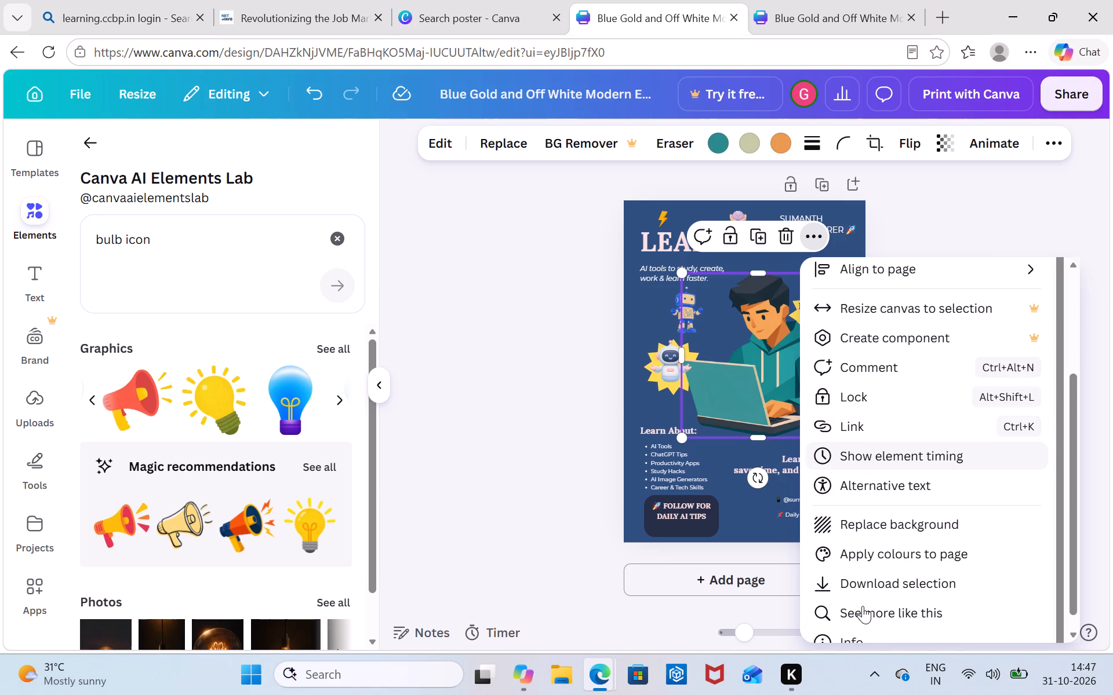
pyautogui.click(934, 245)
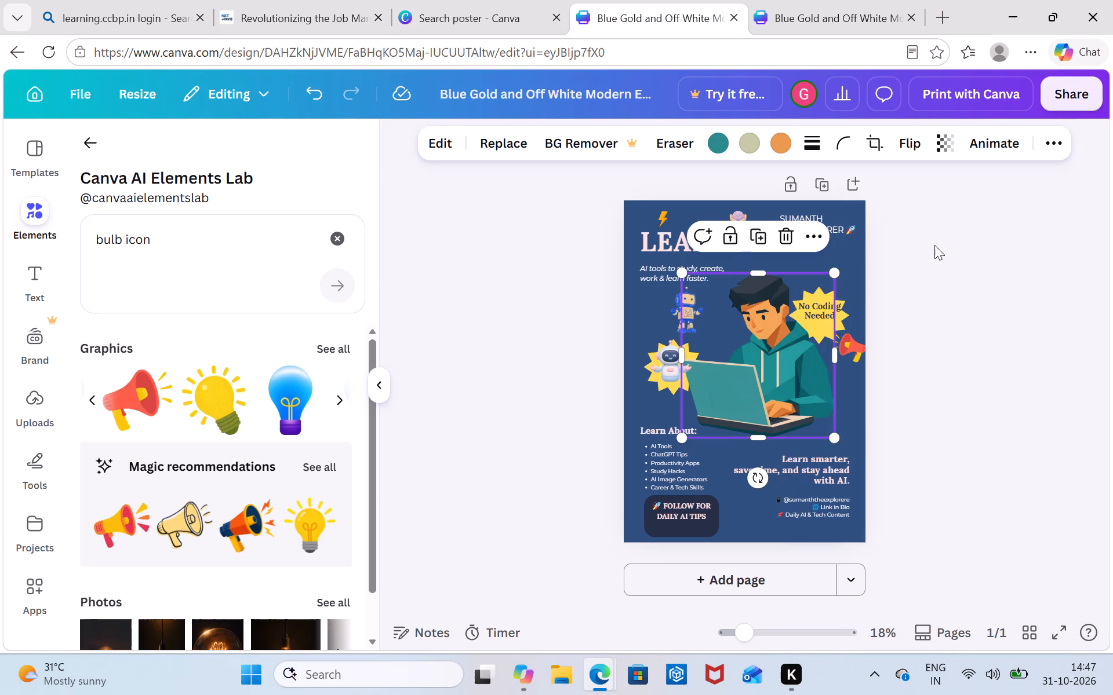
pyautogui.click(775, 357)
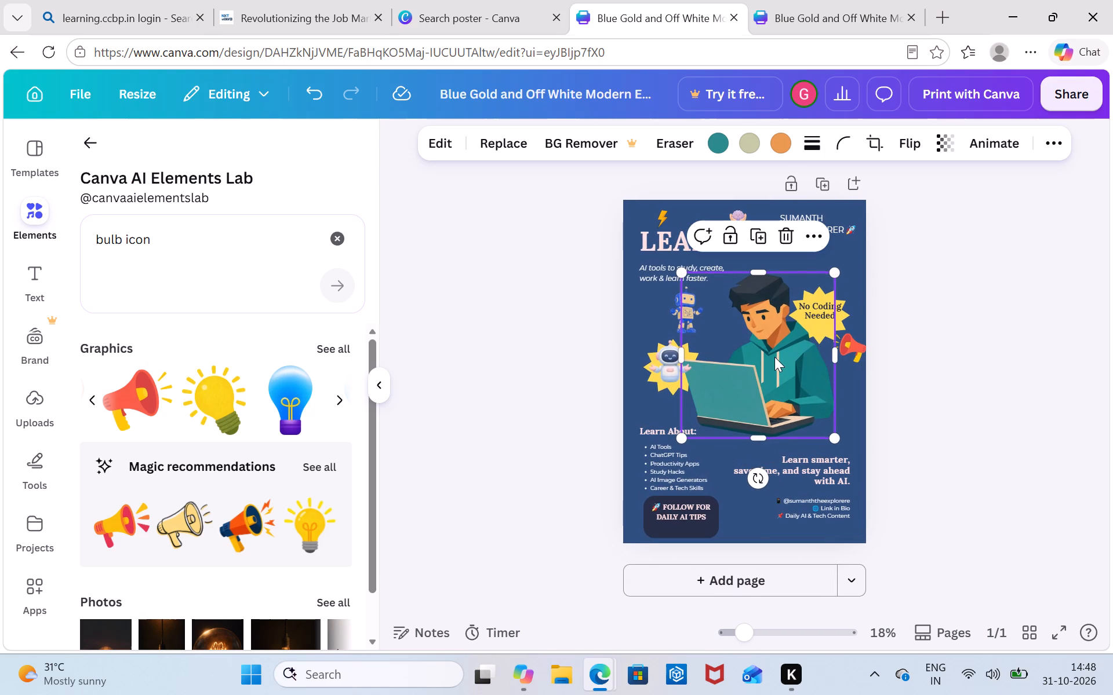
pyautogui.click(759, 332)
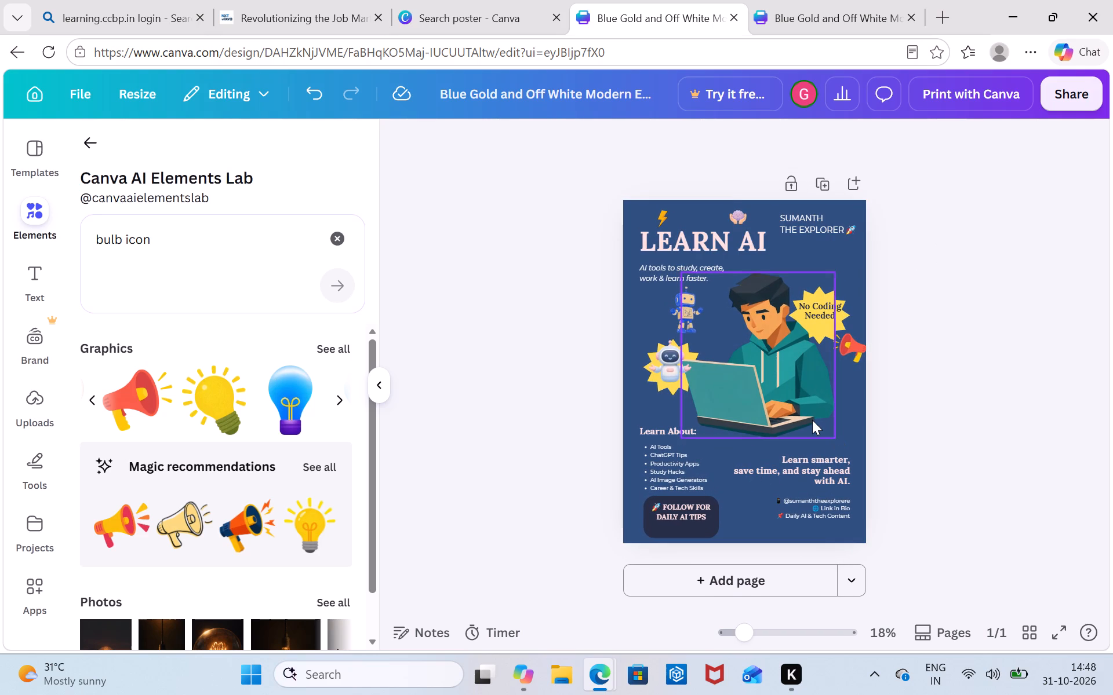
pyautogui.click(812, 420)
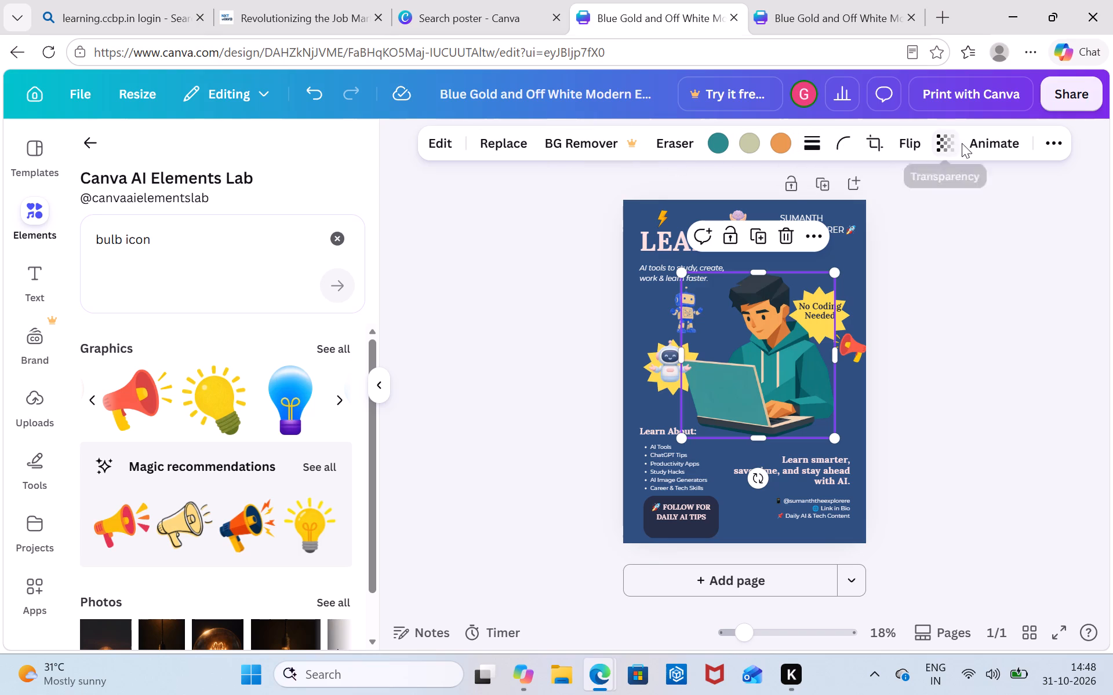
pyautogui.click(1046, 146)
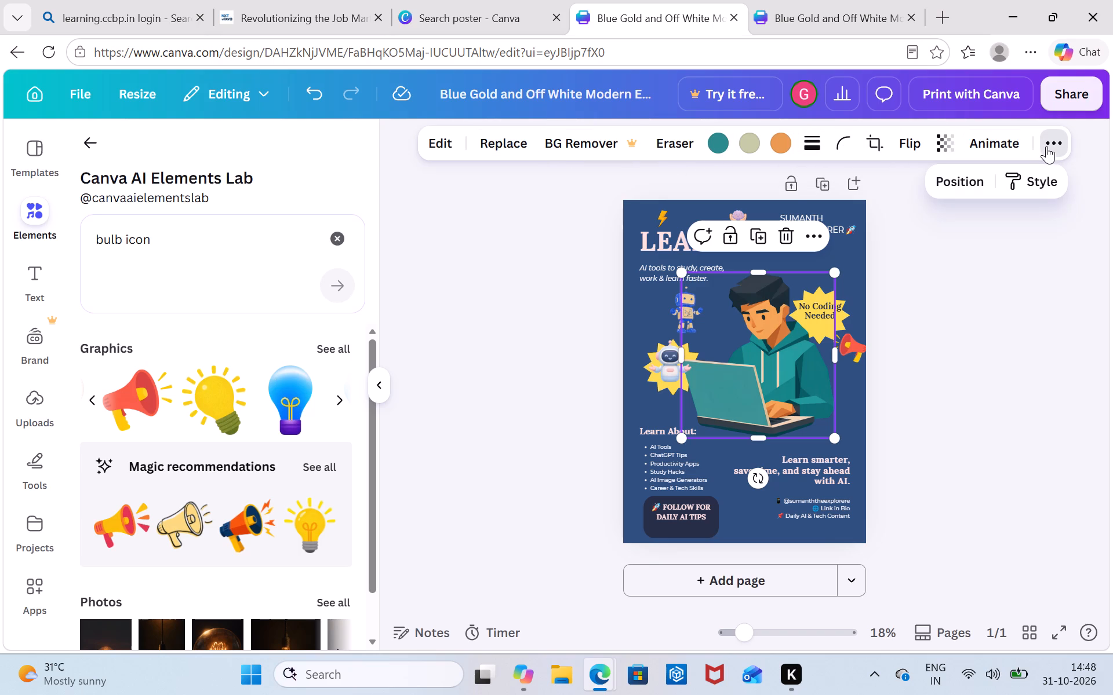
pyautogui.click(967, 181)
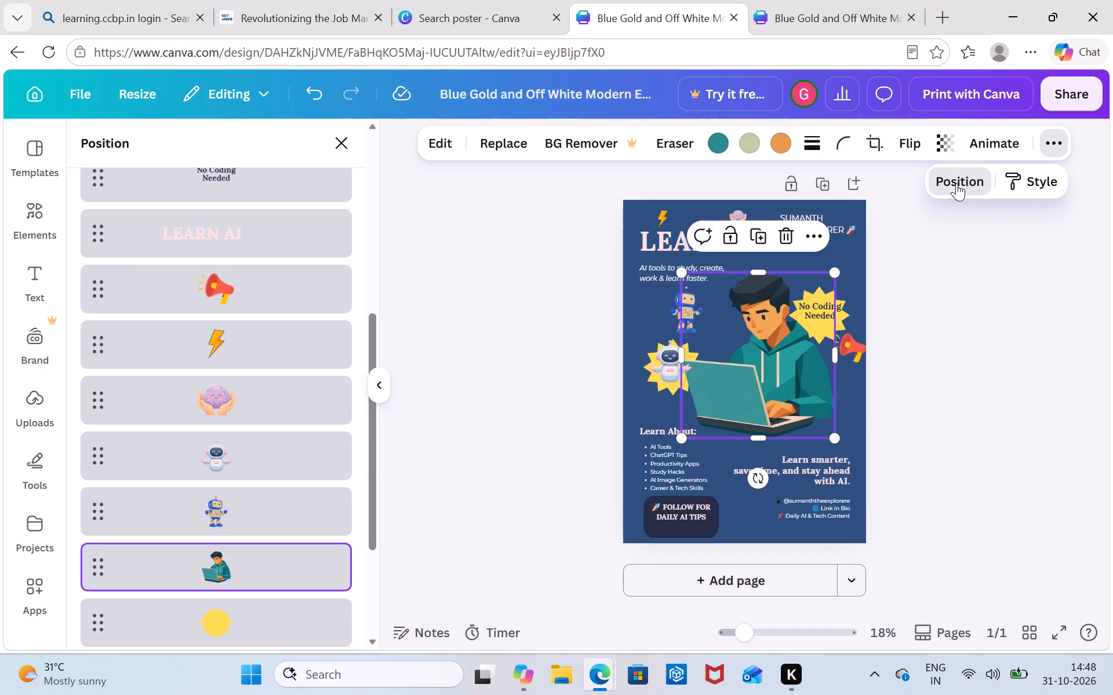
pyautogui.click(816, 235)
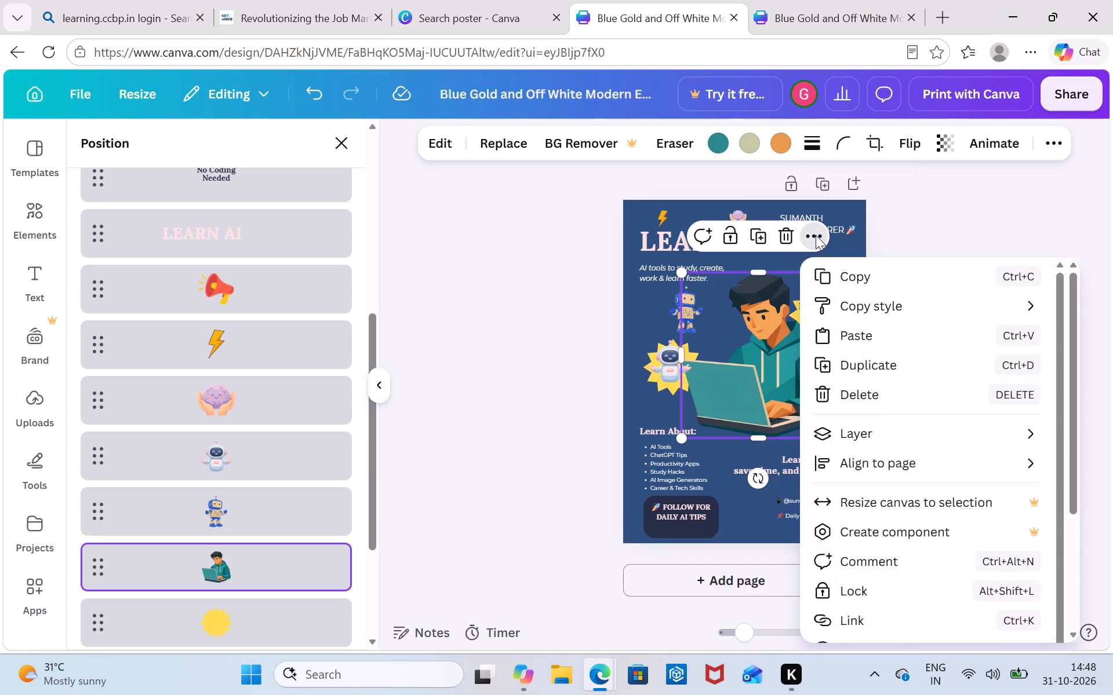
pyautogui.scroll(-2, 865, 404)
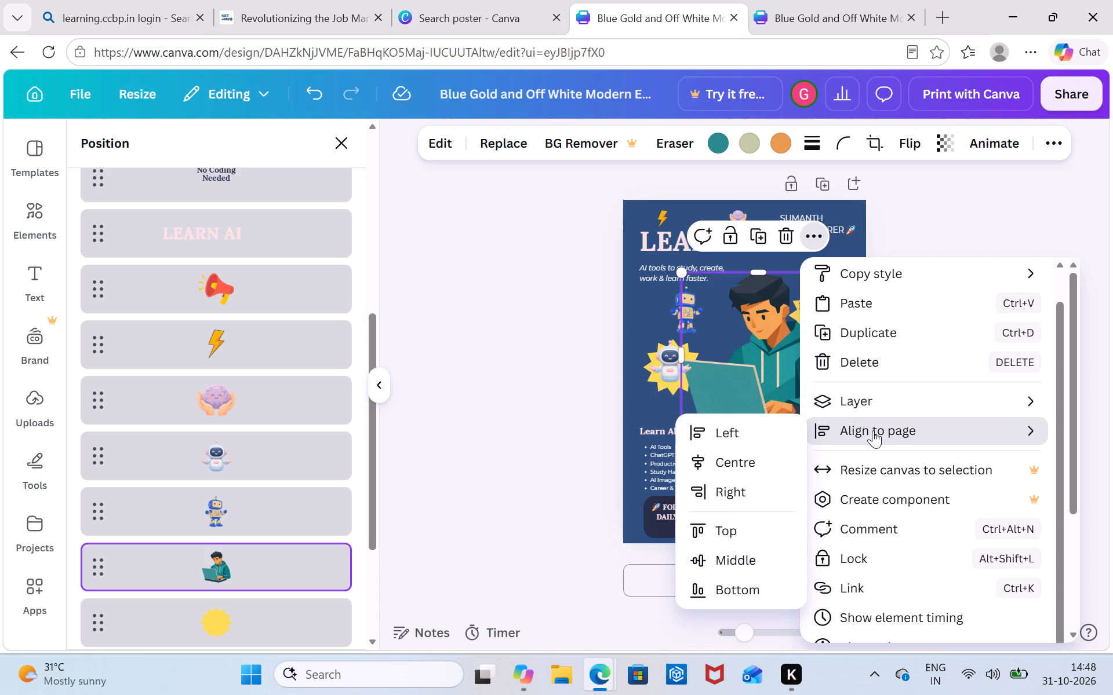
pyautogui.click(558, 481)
# Shrink the laptop student illustration to about half the poster's width and place it beside the robots, above the Learn About section.
pyautogui.moveTo(834, 441); pyautogui.dragTo(813, 426)
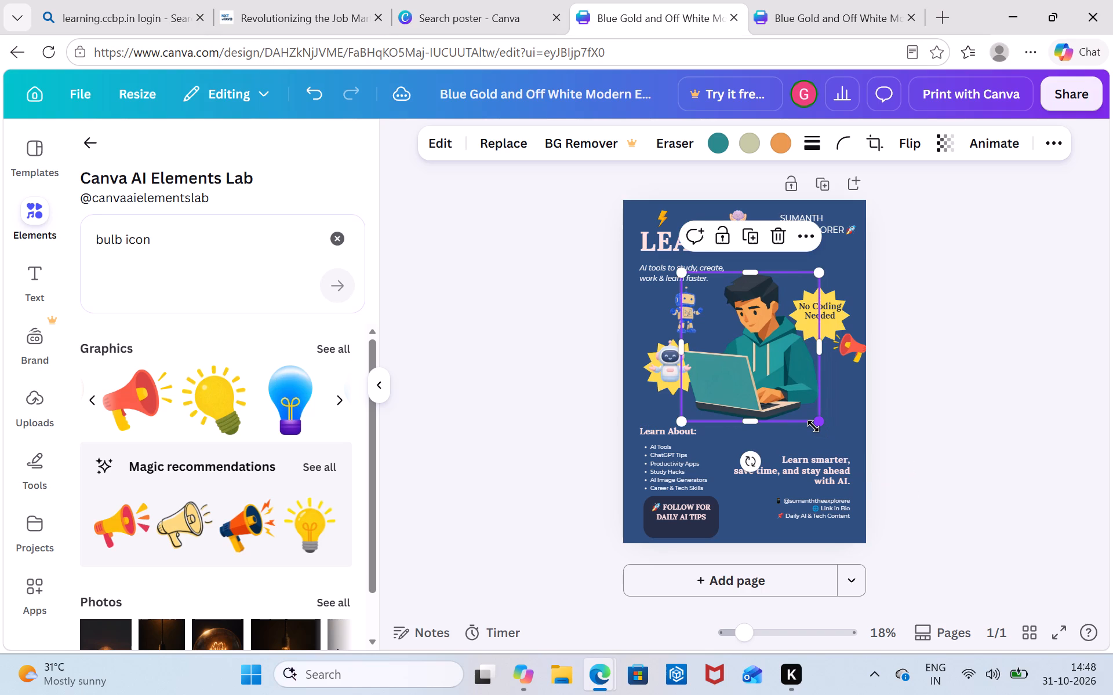
pyautogui.moveTo(778, 374); pyautogui.dragTo(784, 386)
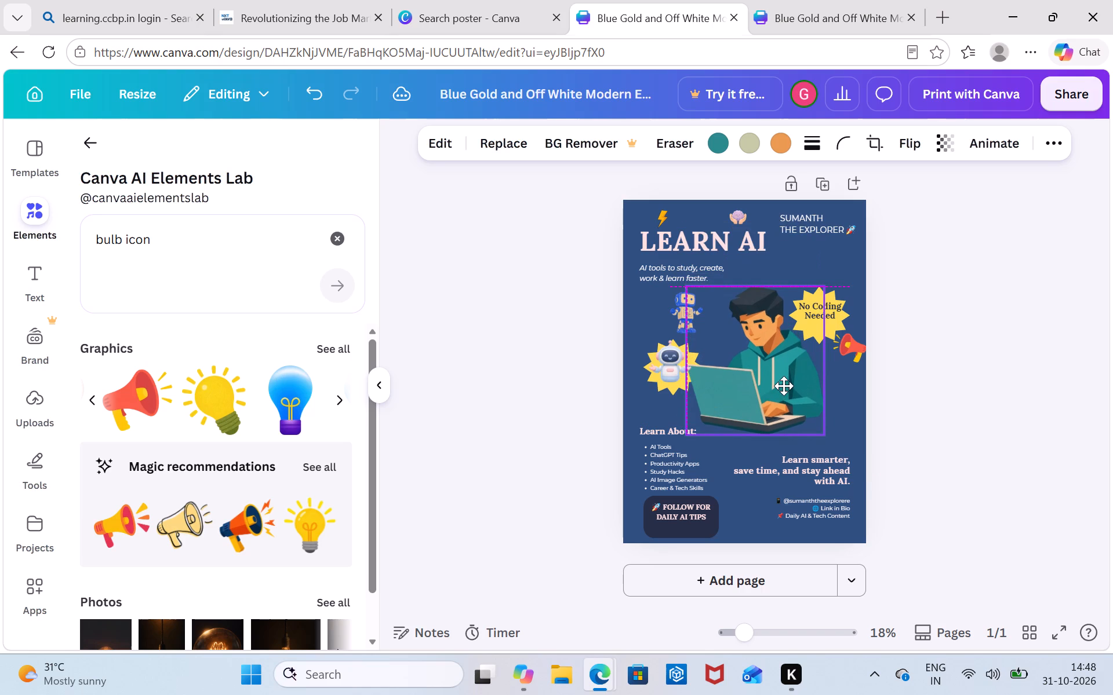
pyautogui.moveTo(784, 386); pyautogui.dragTo(785, 381)
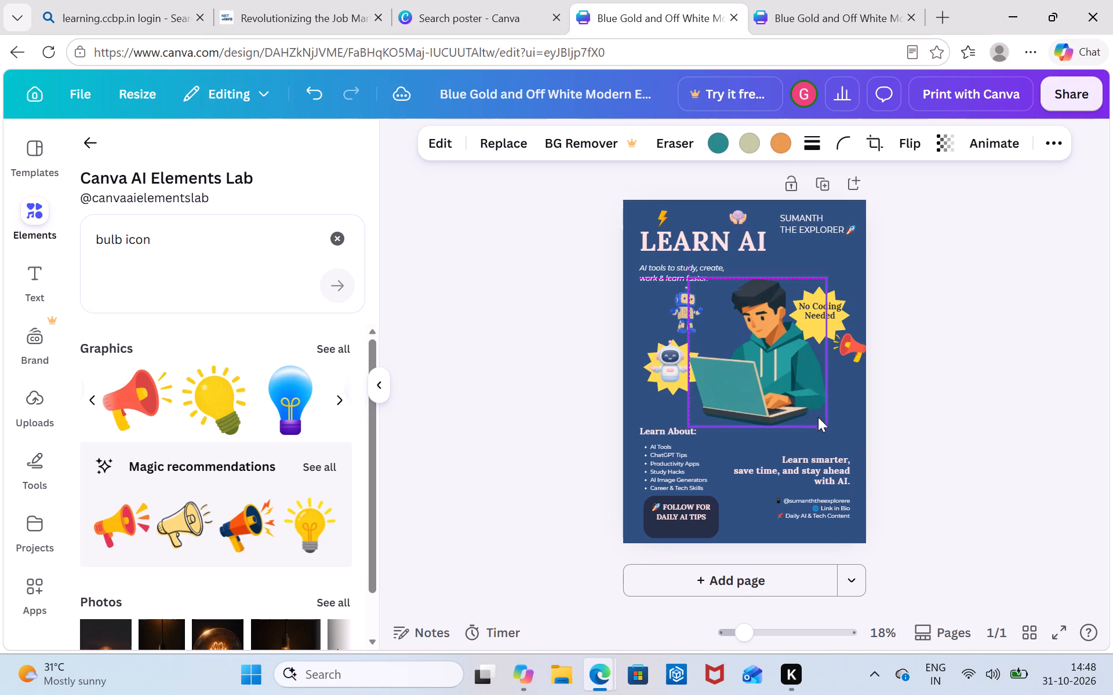
pyautogui.moveTo(824, 422); pyautogui.dragTo(809, 398)
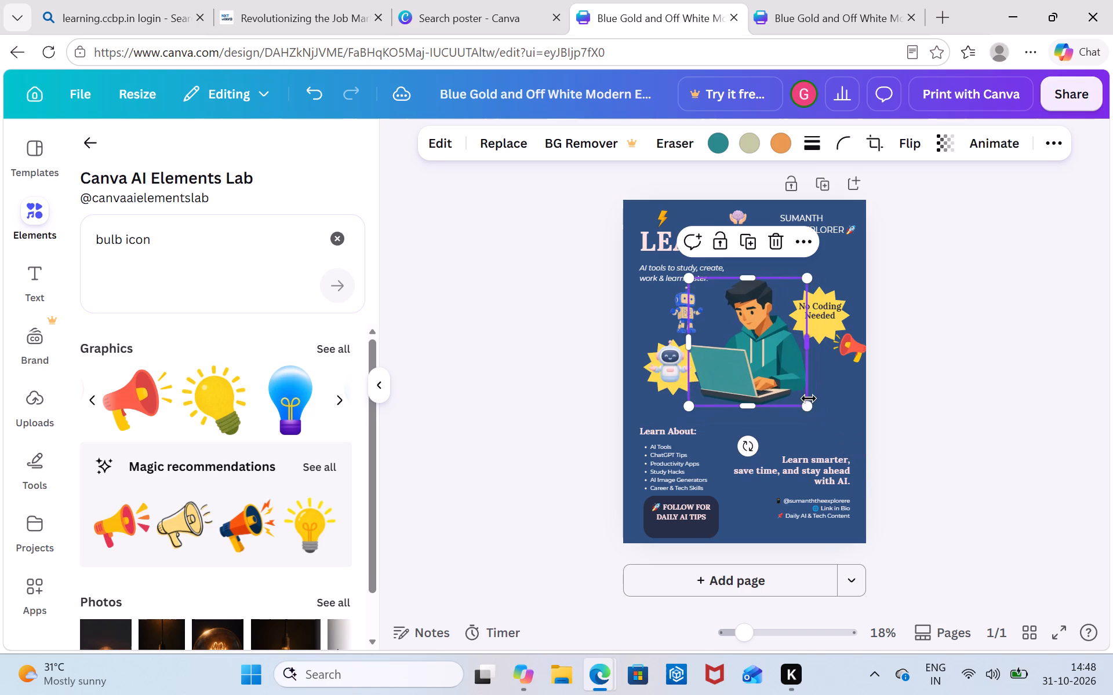
pyautogui.moveTo(781, 382); pyautogui.dragTo(792, 397)
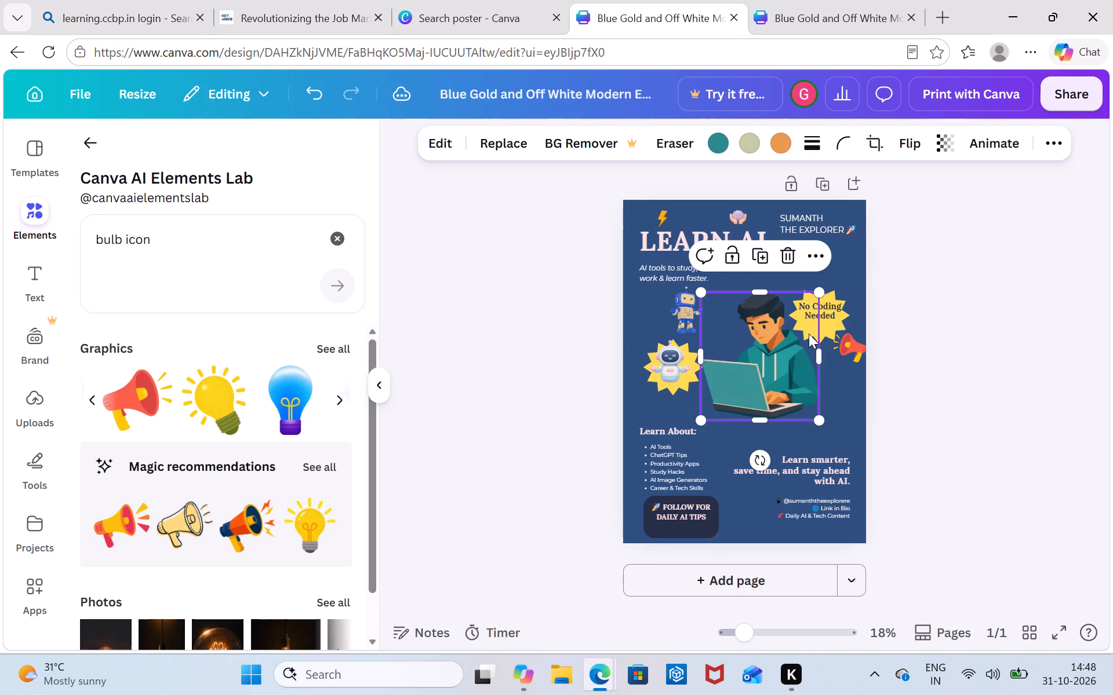
# Move the yellow starburst and its "No Coding Needed" text up, clear of the student illustration, with the text centred on the starburst.
pyautogui.click(809, 334)
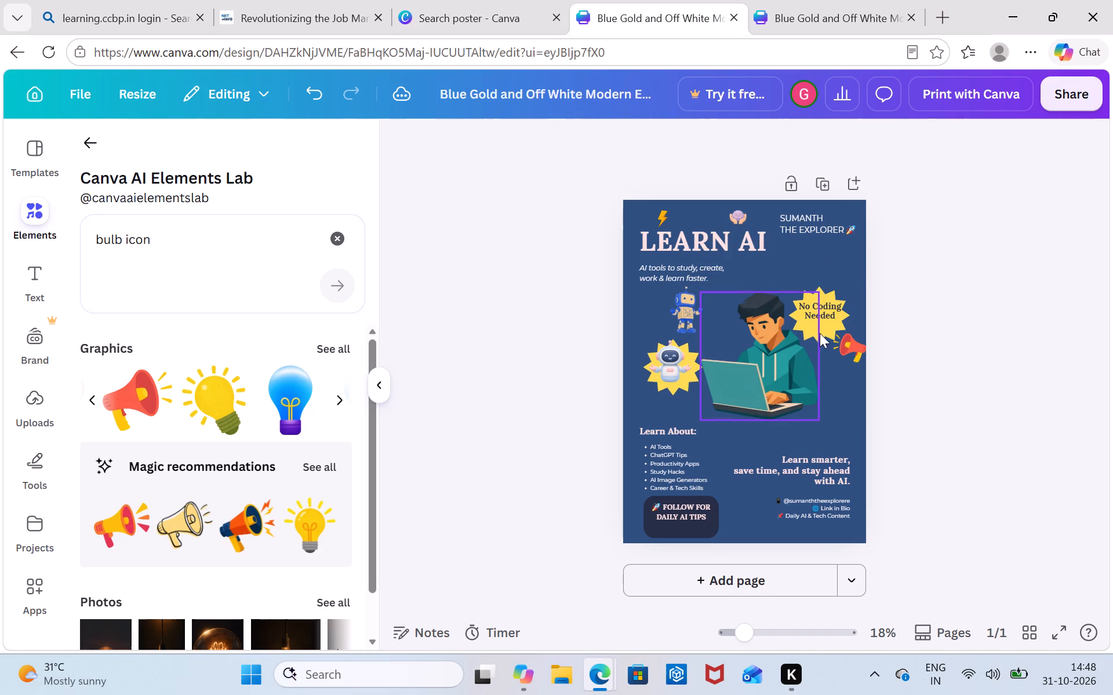
pyautogui.click(830, 328)
pyautogui.click(830, 333)
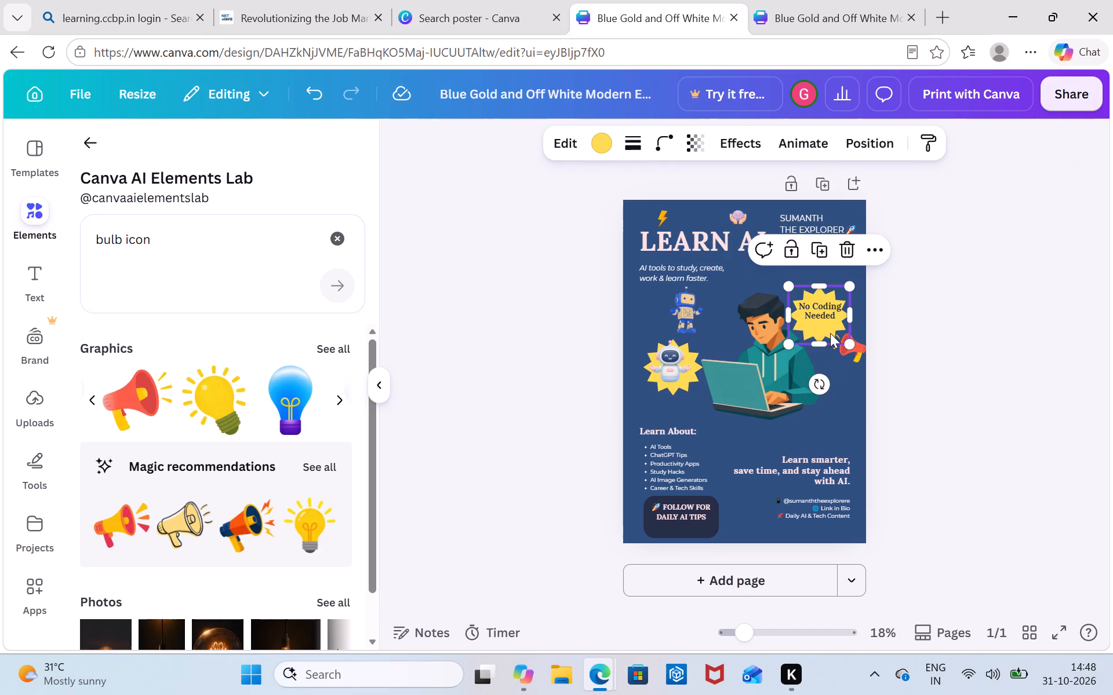
pyautogui.moveTo(830, 333); pyautogui.dragTo(834, 320)
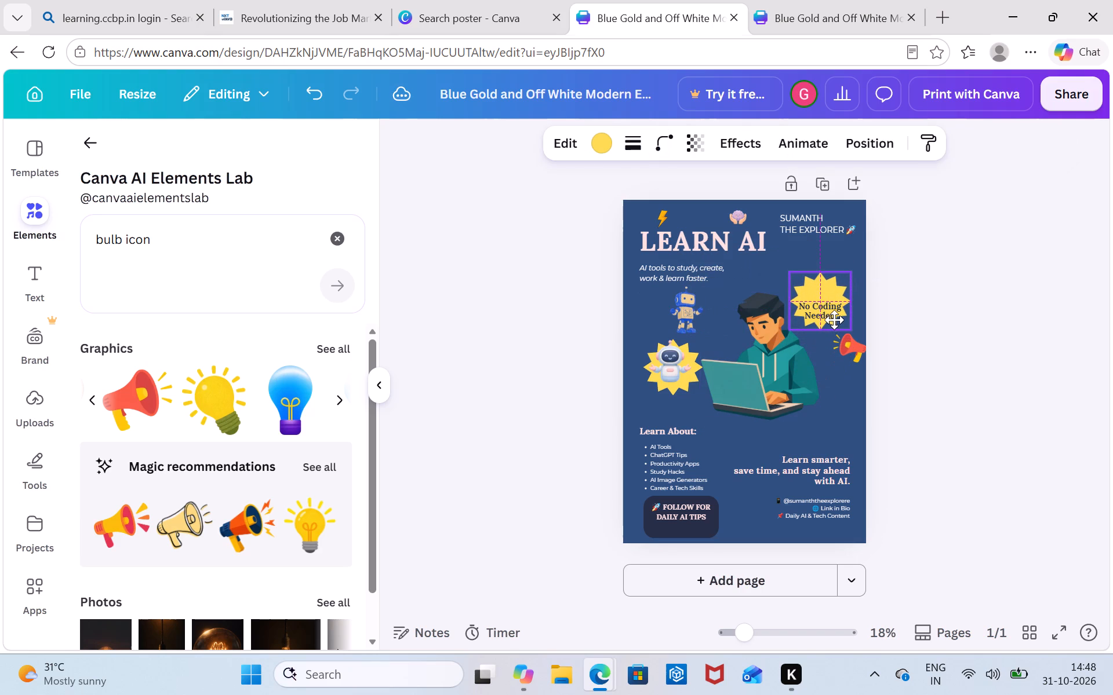
pyautogui.moveTo(834, 320); pyautogui.dragTo(836, 313)
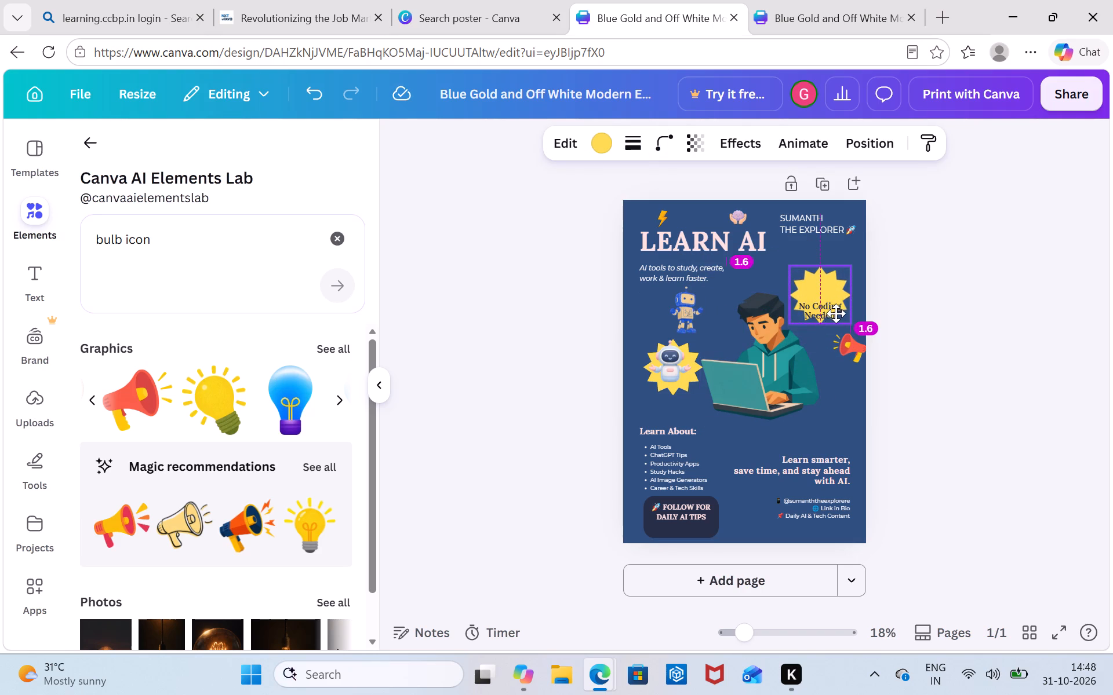
pyautogui.moveTo(836, 313); pyautogui.dragTo(832, 310)
pyautogui.click(829, 308)
pyautogui.moveTo(829, 308); pyautogui.dragTo(827, 294)
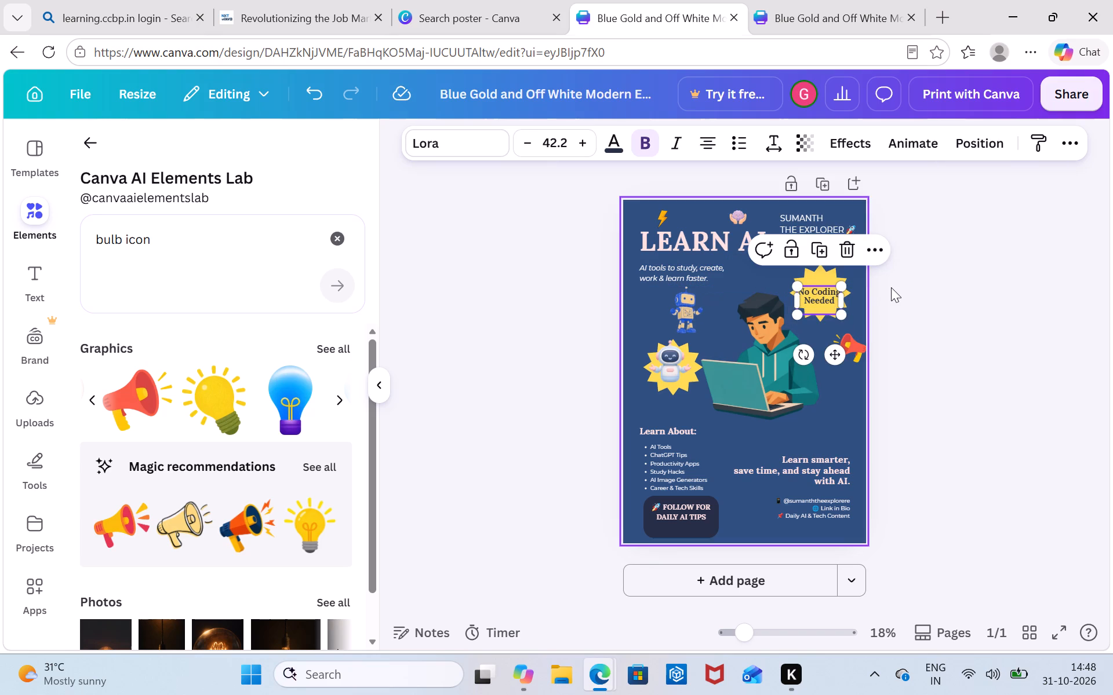
pyautogui.click(891, 287)
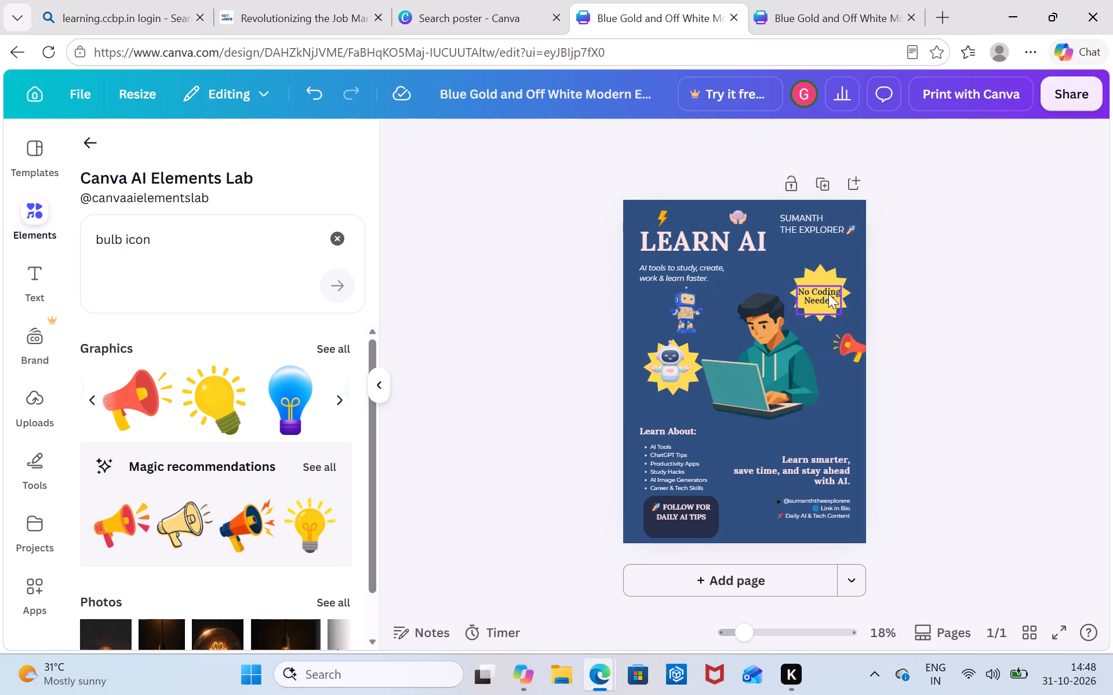
pyautogui.doubleClick(828, 294)
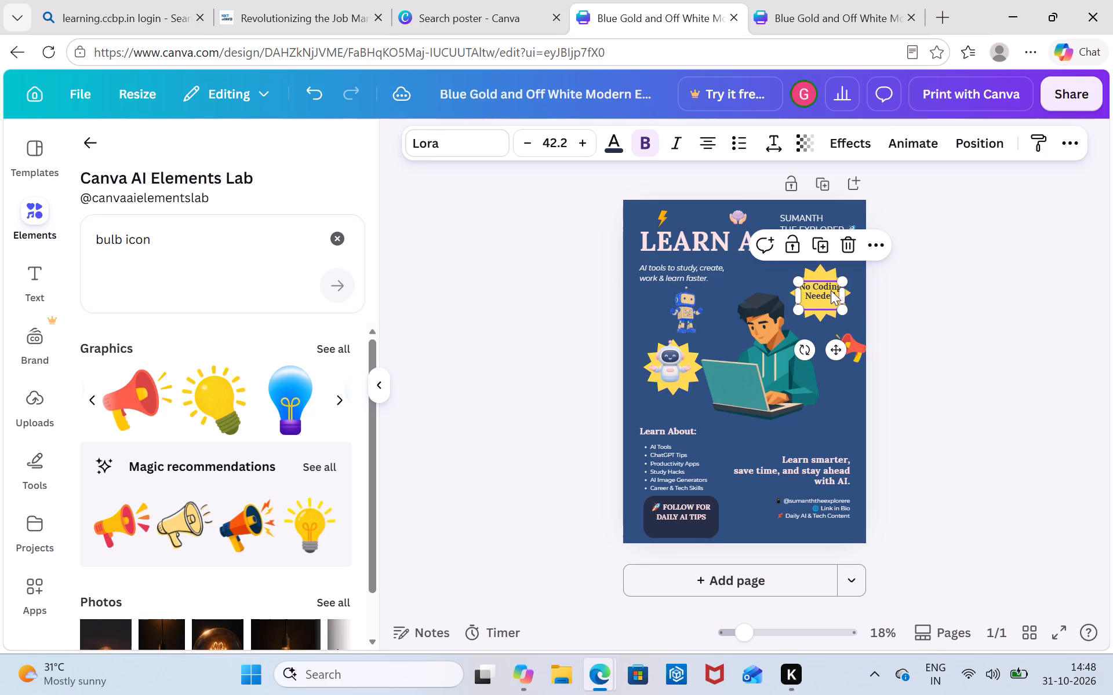
pyautogui.click(894, 292)
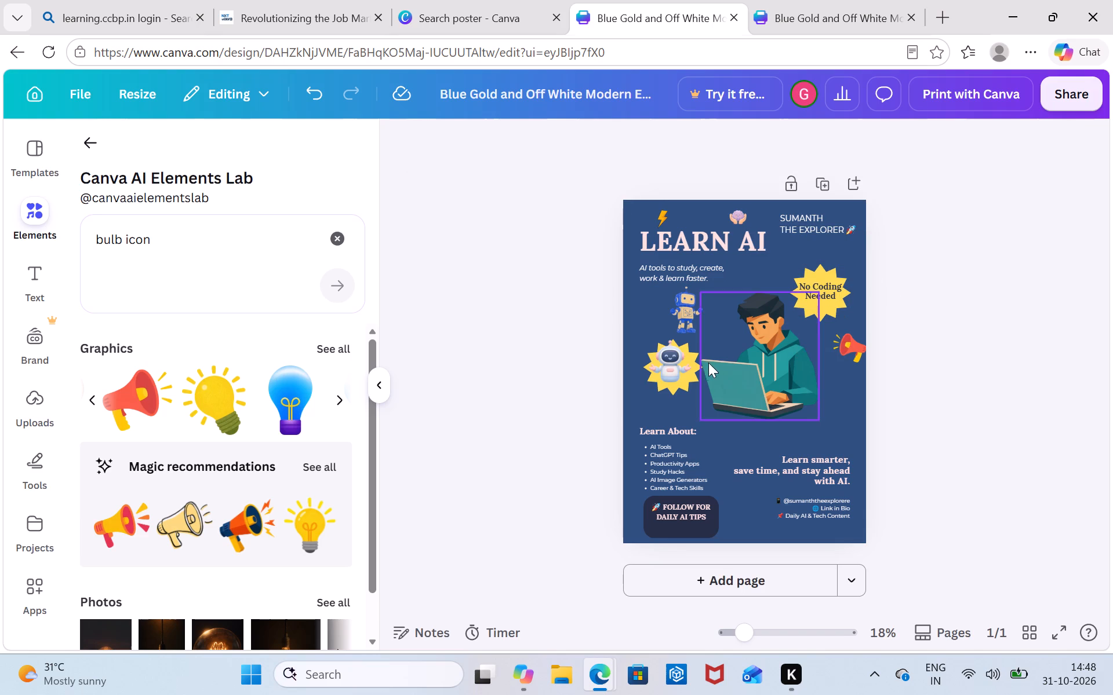
pyautogui.click(947, 373)
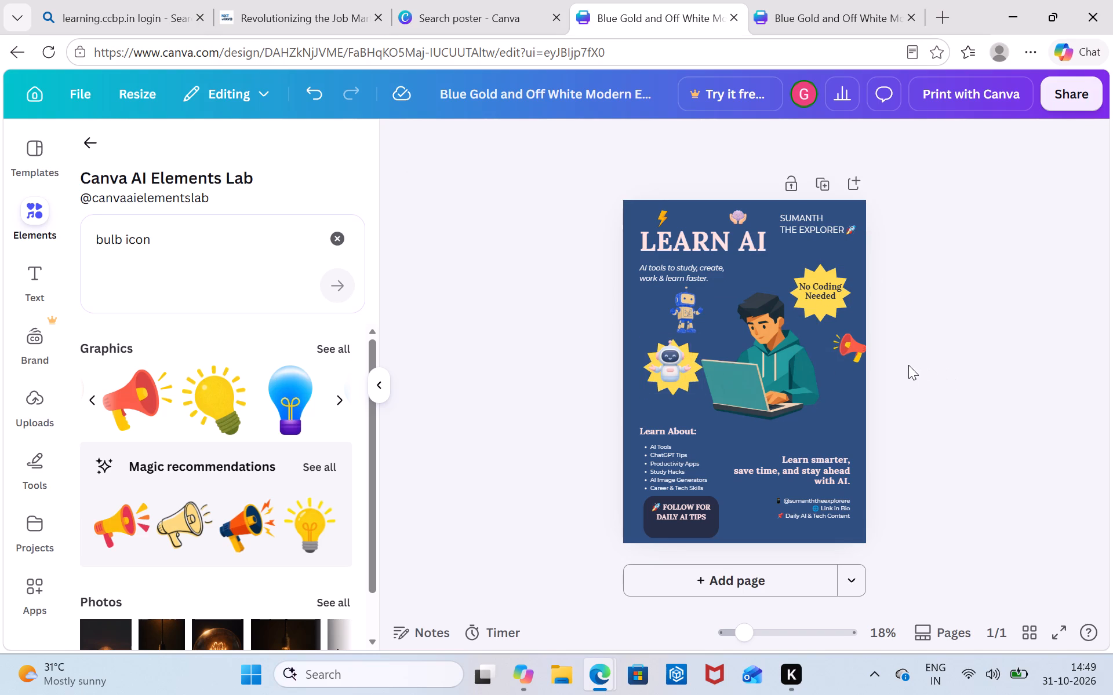
# Tilt the megaphone icon slightly clockwise and move it up to the poster's right edge, just below the "No Coding Needed" badge.
pyautogui.click(851, 345)
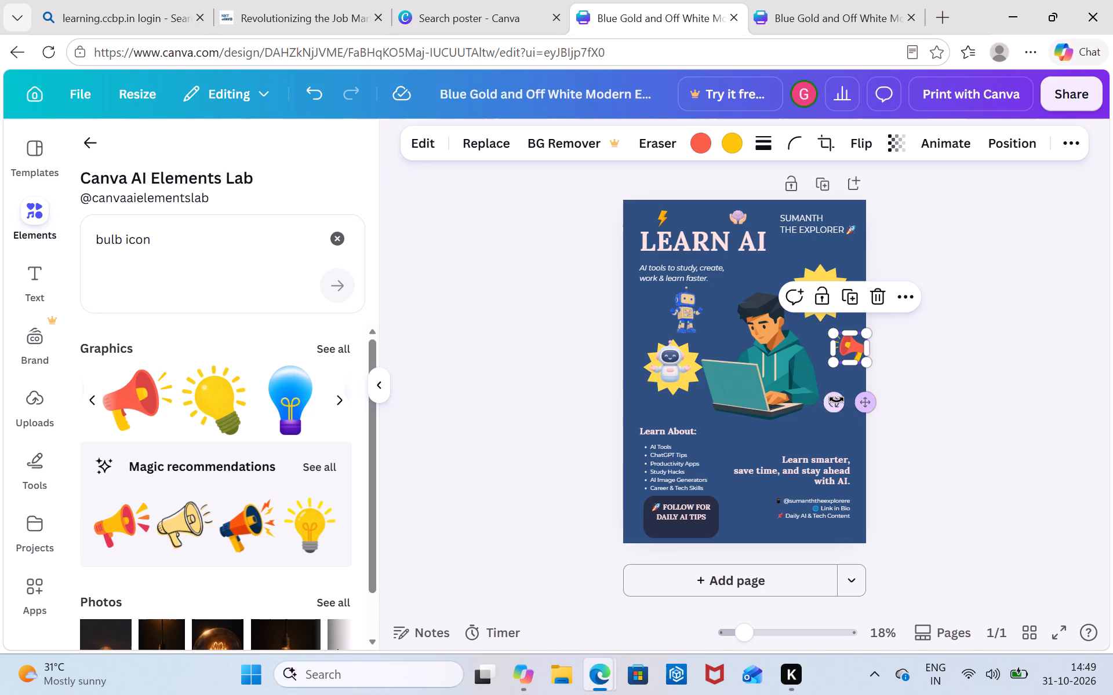
pyautogui.moveTo(830, 400); pyautogui.dragTo(821, 390)
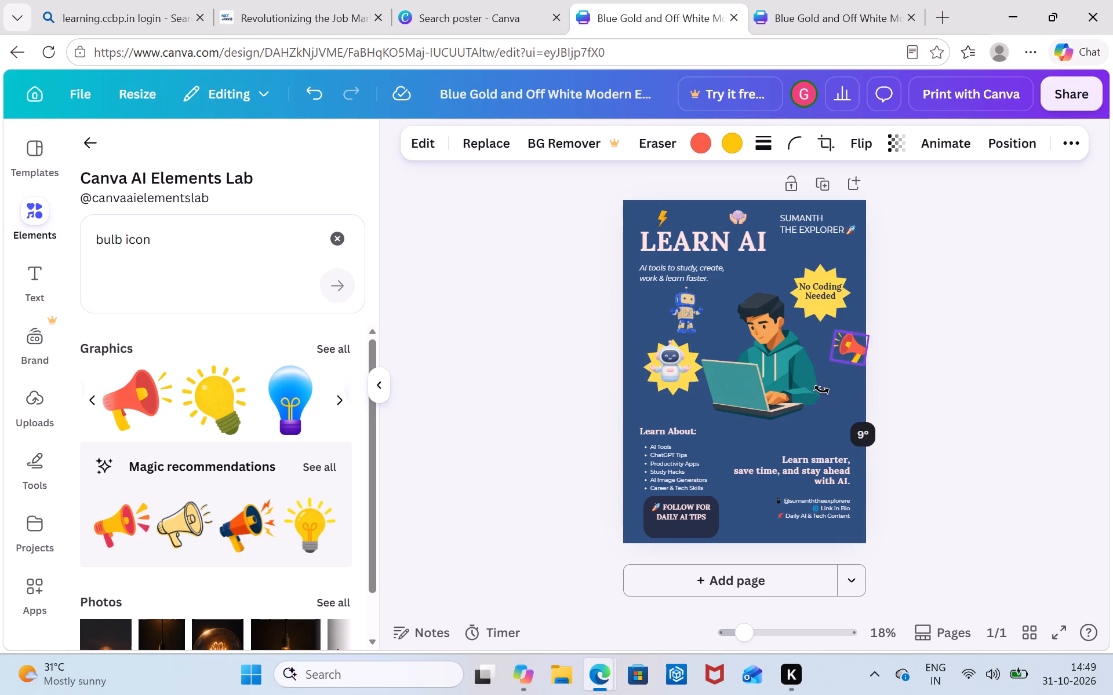
pyautogui.moveTo(821, 390); pyautogui.dragTo(825, 388)
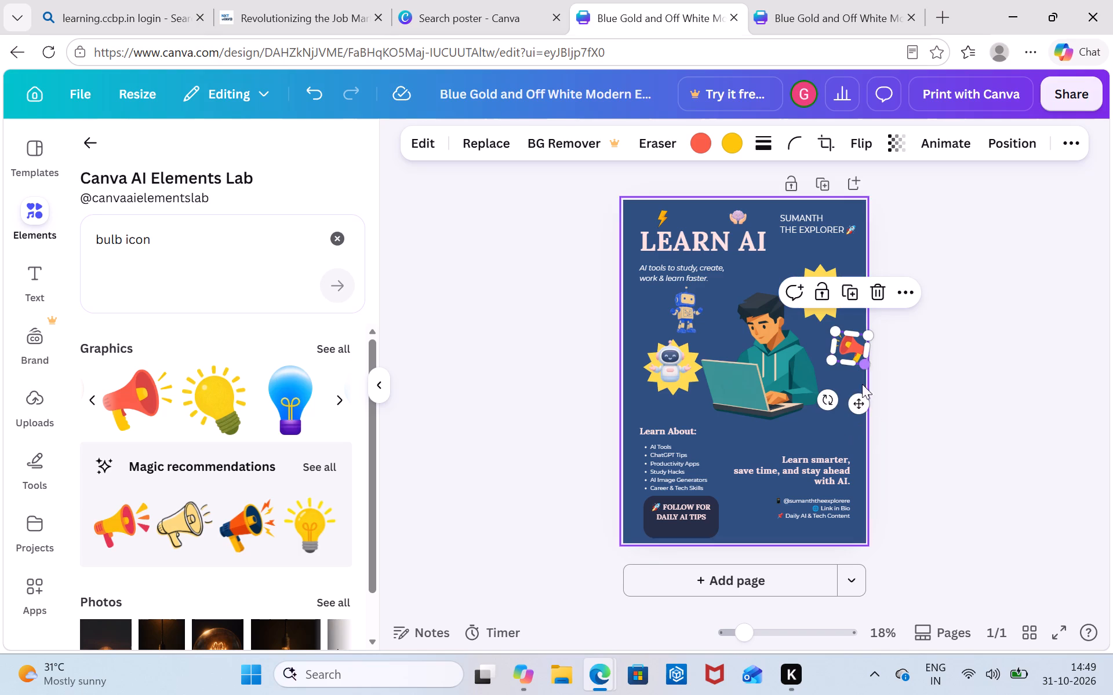
pyautogui.moveTo(852, 402); pyautogui.dragTo(850, 381)
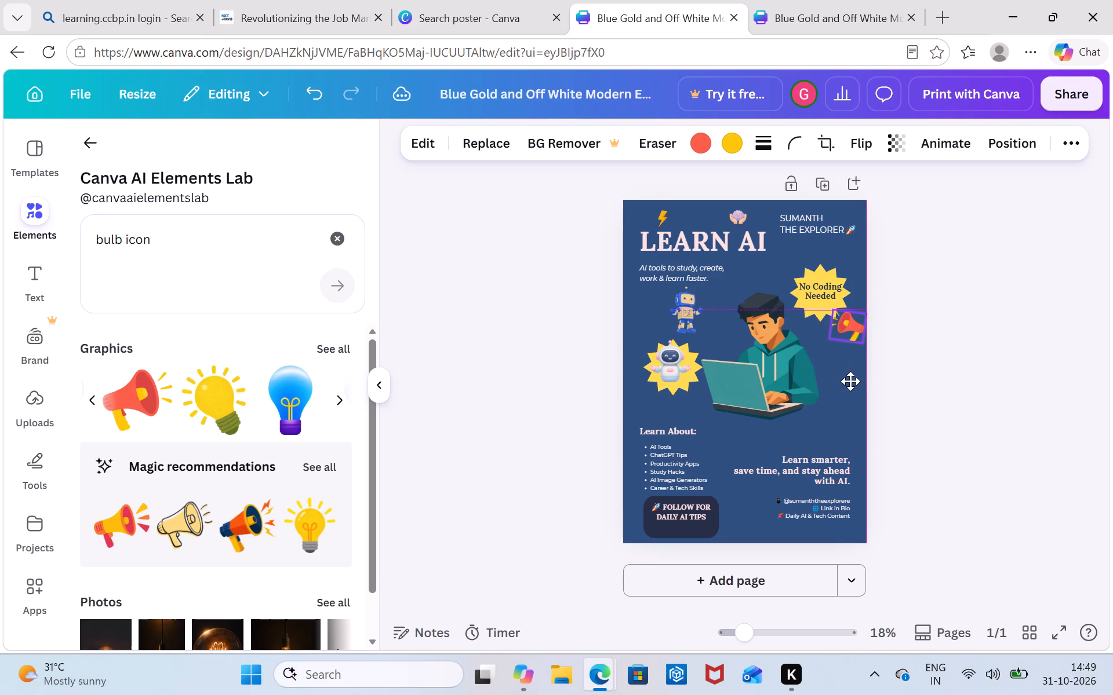
pyautogui.moveTo(850, 381); pyautogui.dragTo(853, 382)
pyautogui.click(907, 375)
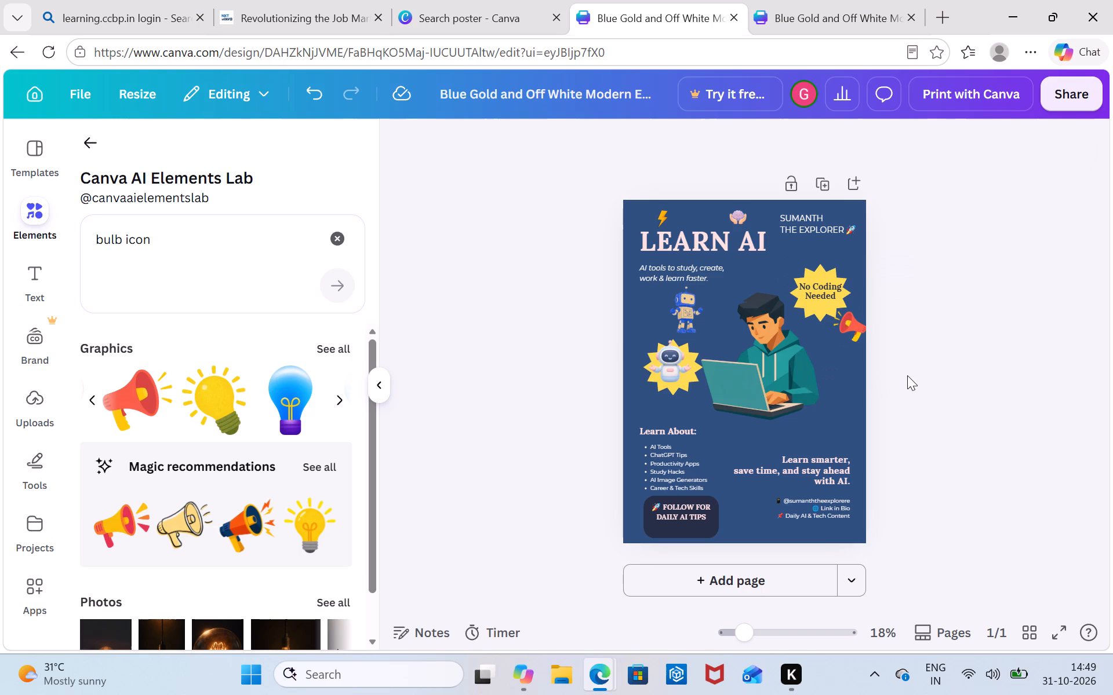
# Move the lower yellow starburst and its white robot slightly down, just above the Learn About section, with the robot centred on the starburst.
pyautogui.click(674, 384)
pyautogui.moveTo(674, 384); pyautogui.dragTo(656, 384)
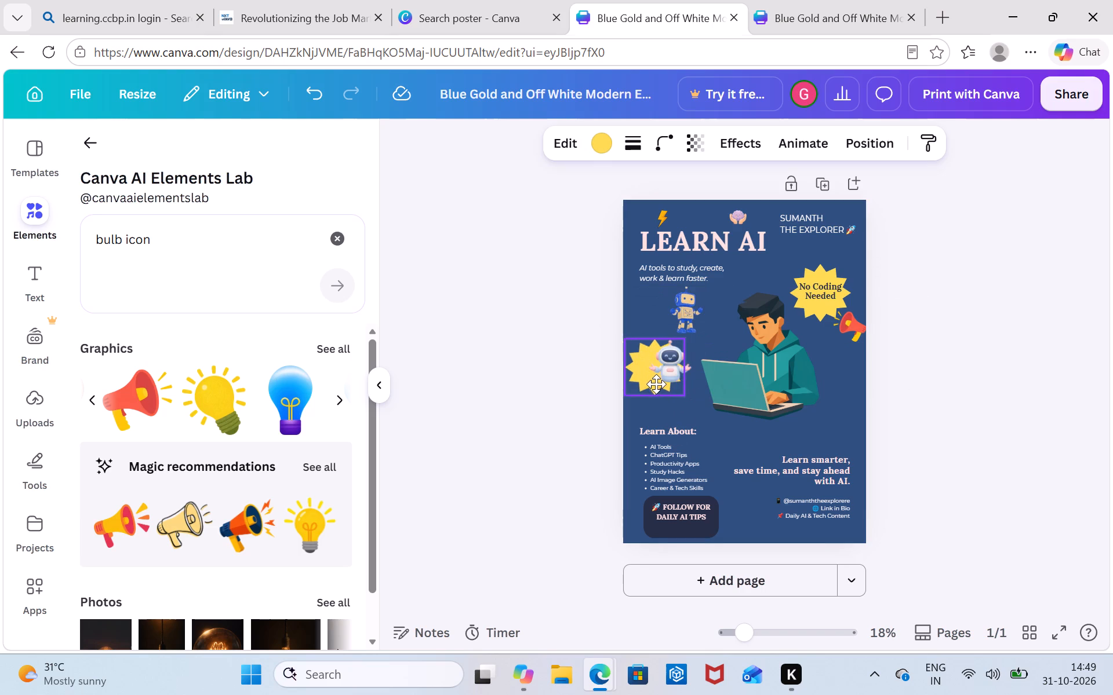
pyautogui.moveTo(656, 384); pyautogui.dragTo(658, 383)
pyautogui.moveTo(660, 383); pyautogui.dragTo(669, 392)
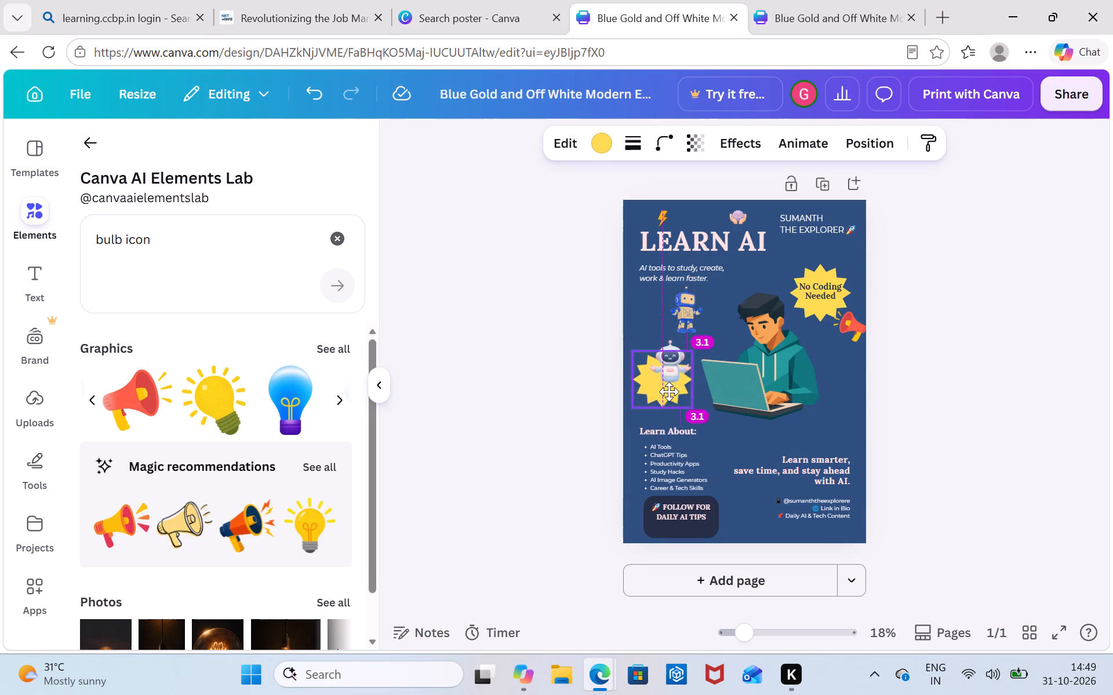
pyautogui.moveTo(669, 392); pyautogui.dragTo(670, 397)
pyautogui.click(672, 369)
pyautogui.moveTo(672, 369); pyautogui.dragTo(672, 370)
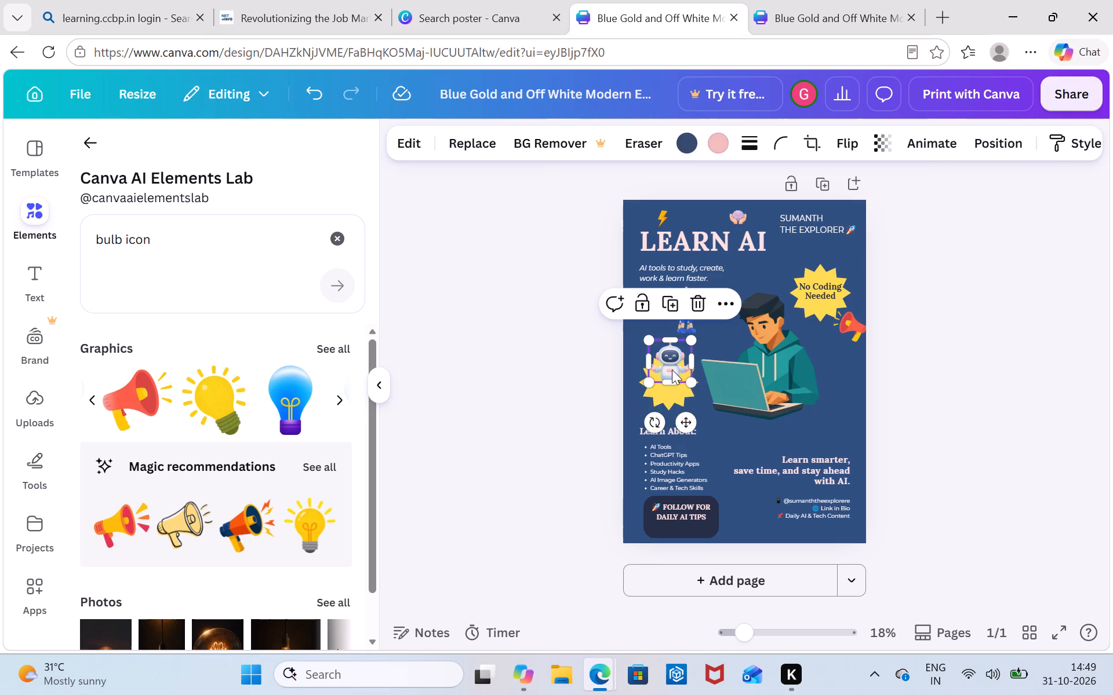
pyautogui.moveTo(672, 370); pyautogui.dragTo(671, 385)
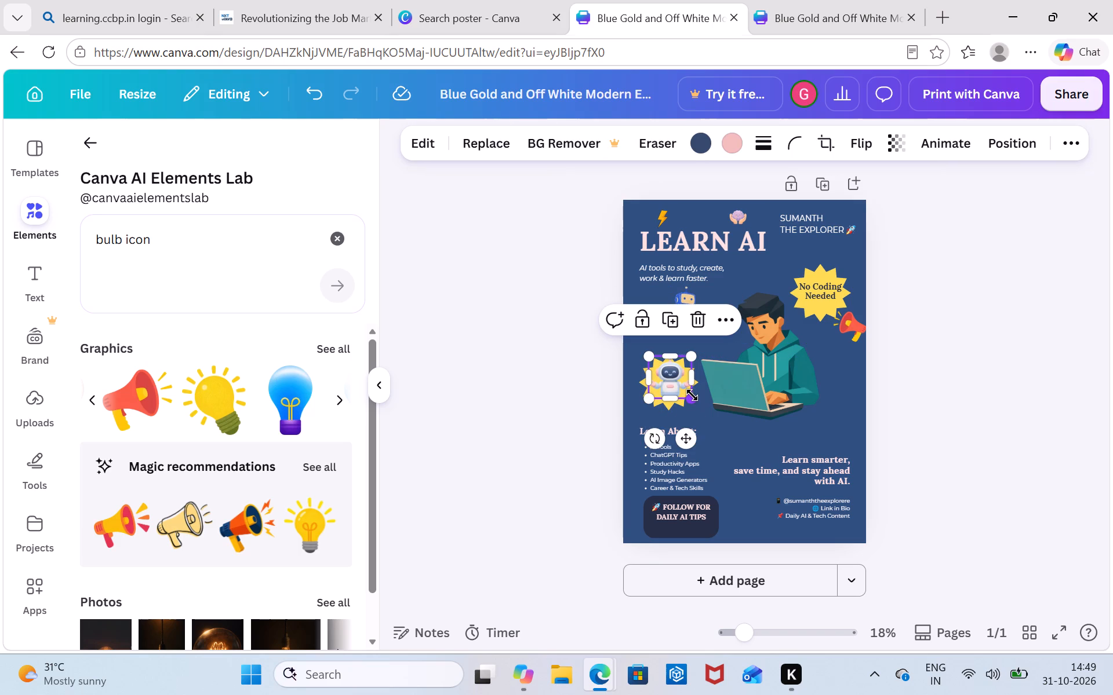
pyautogui.click(692, 395)
pyautogui.click(674, 384)
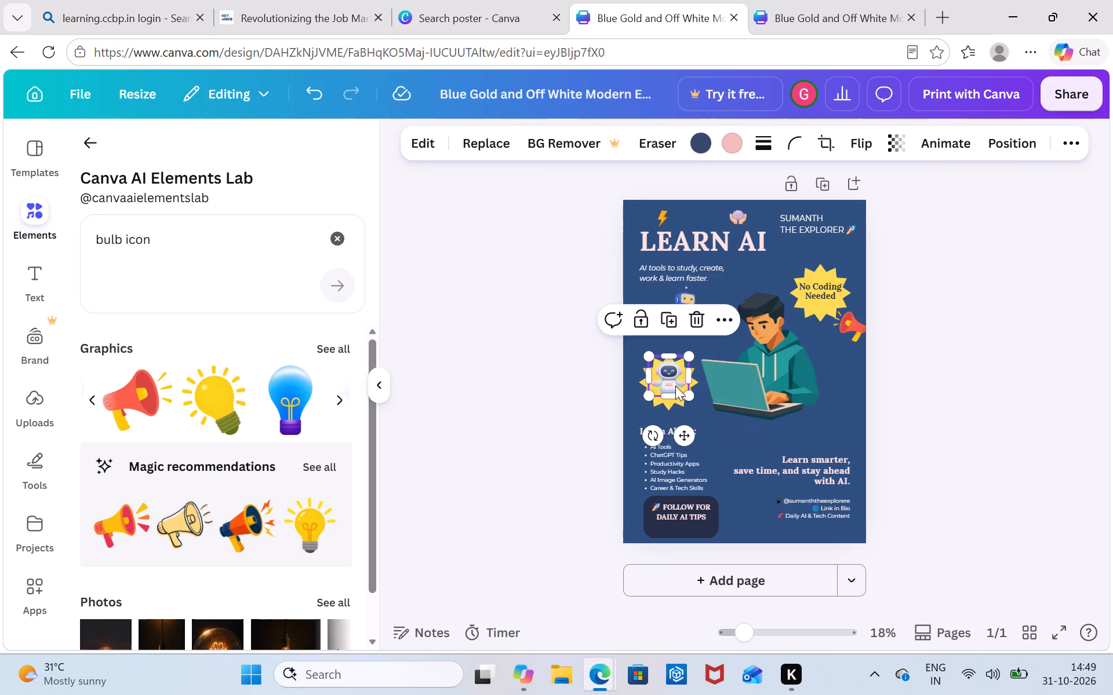
pyautogui.click(957, 392)
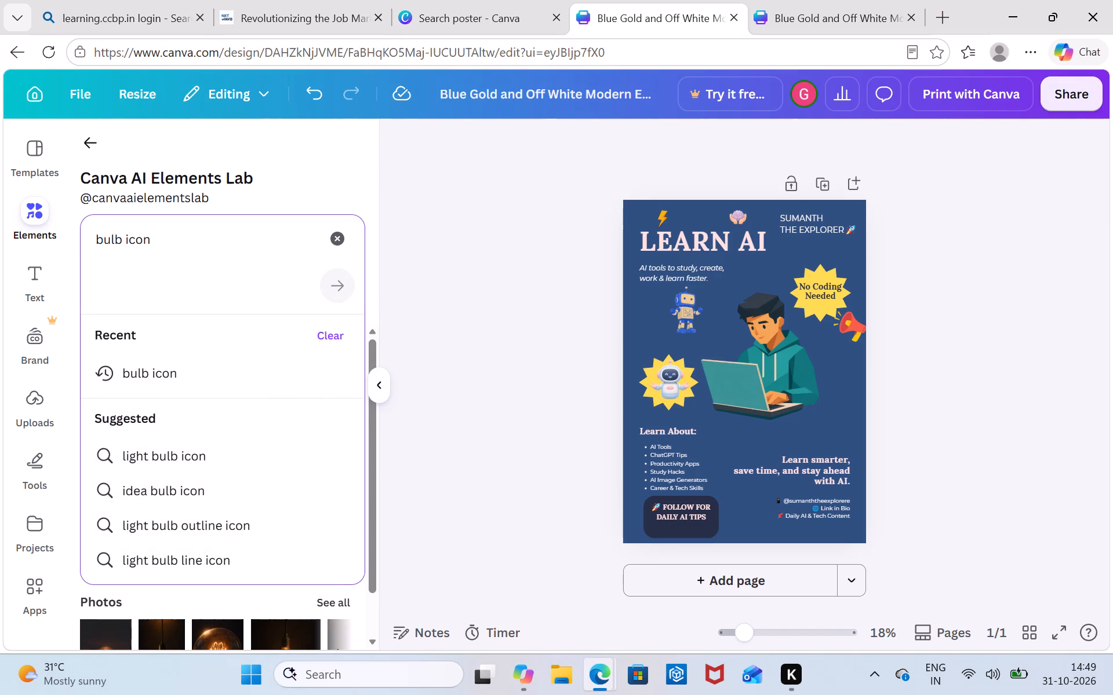
pyautogui.click(125, 233)
pyautogui.press('BackSpace')
pyautogui.press('BackSpace')
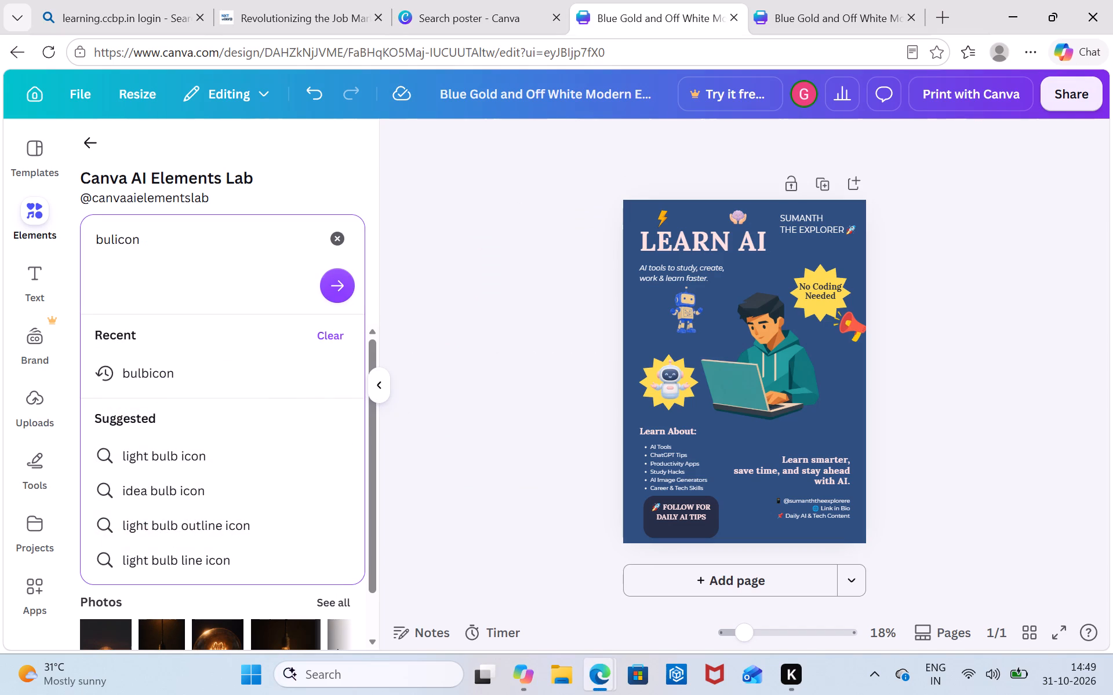
pyautogui.press('BackSpace')
pyautogui.press('BackSpace')
pyautogui.press('BackSpace')
pyautogui.press('BackSpace')
pyautogui.write('ai')
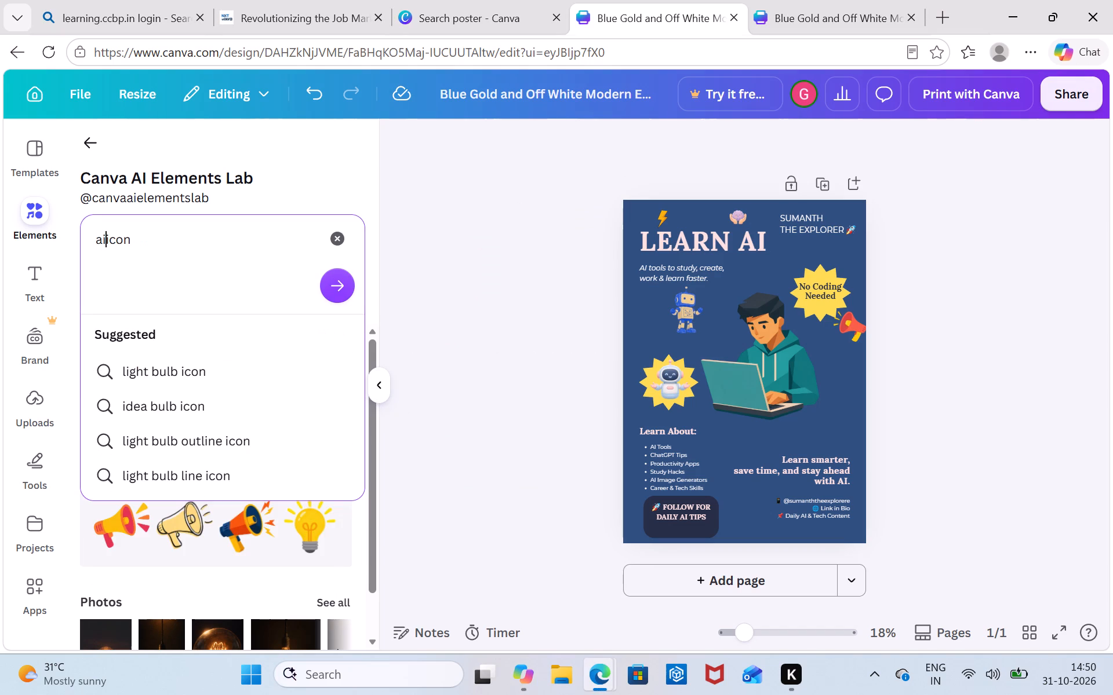
pyautogui.press('space')
pyautogui.write('tools')
pyautogui.press('Return')
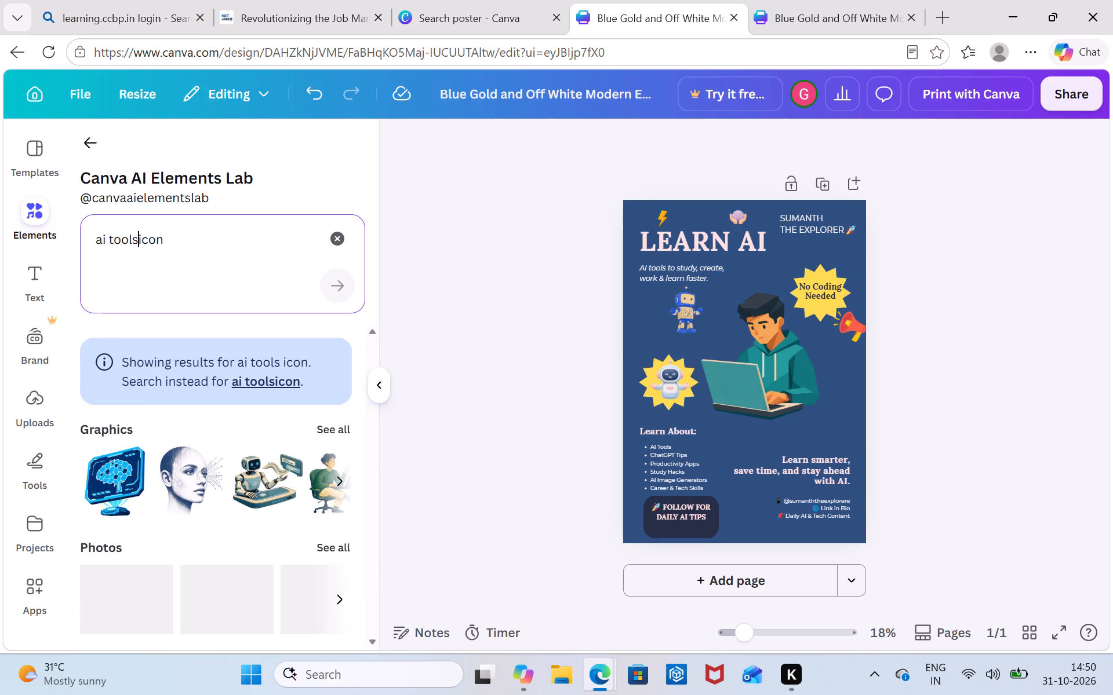
pyautogui.press('space')
pyautogui.press('Return')
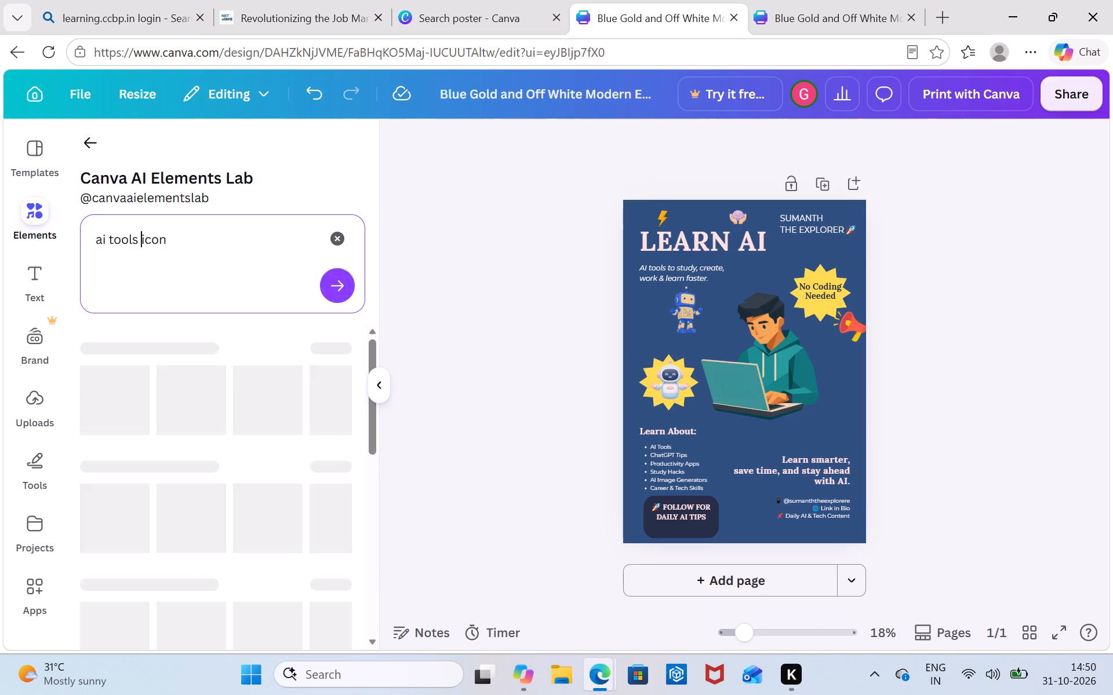
# Browse the graphics results and add the white robot-head icon with the purple face to the poster.
pyautogui.hscroll(-4, 199, 394)
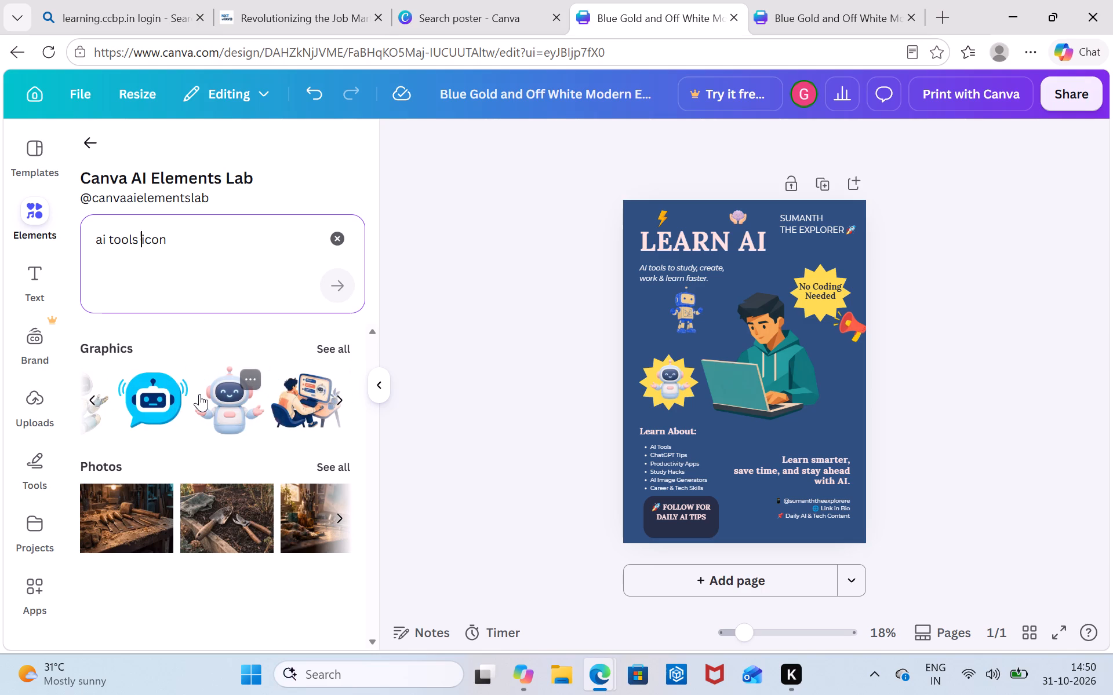
pyautogui.hscroll(-1, 199, 394)
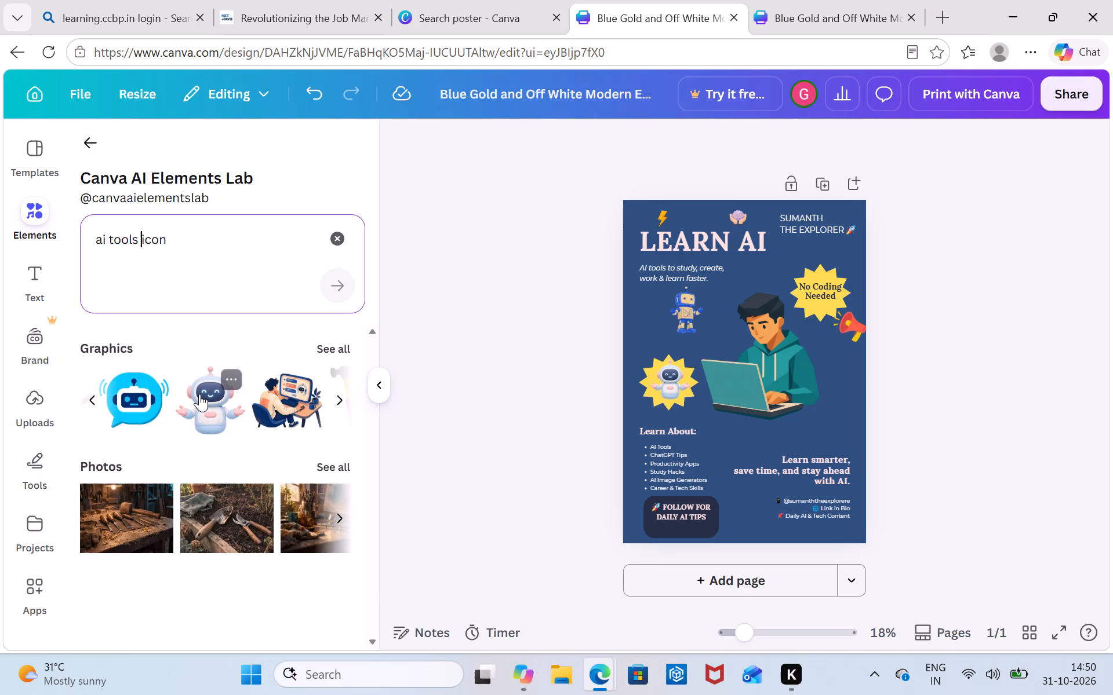
pyautogui.hscroll(-2, 199, 394)
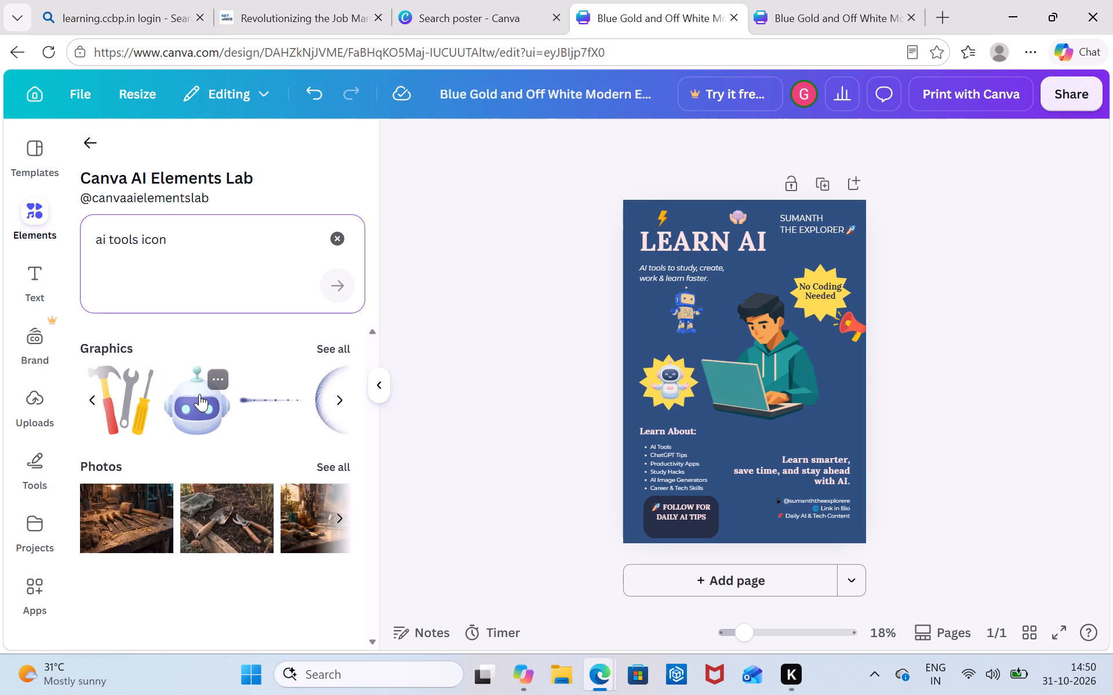
pyautogui.click(190, 394)
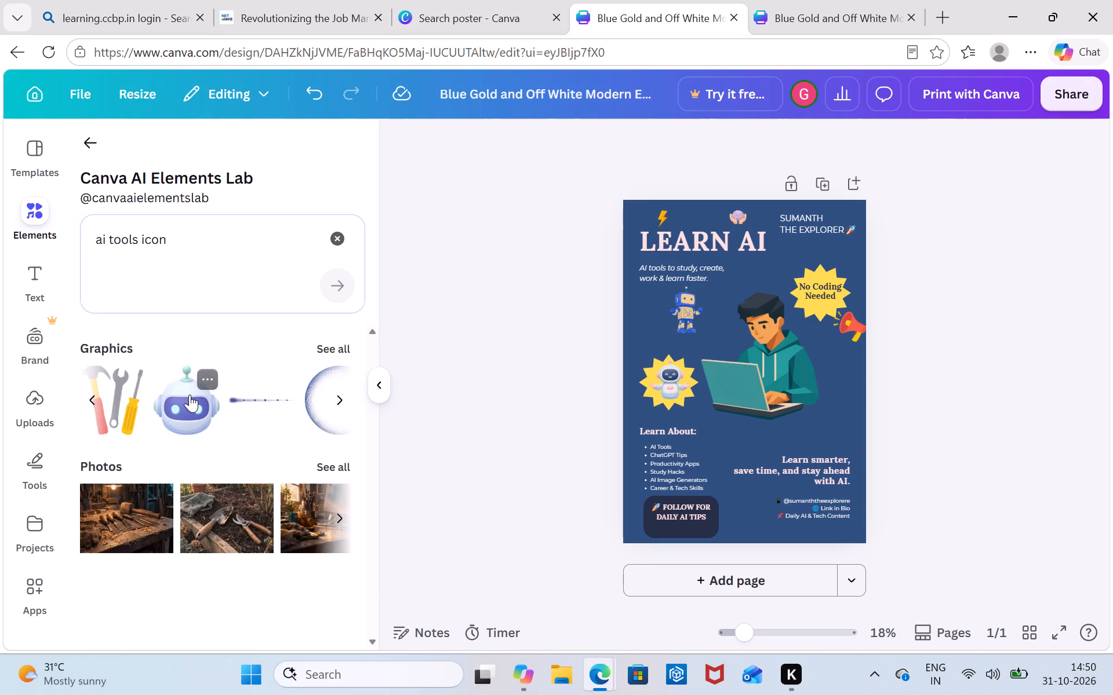
# Shrink the robot-head icon to about one-sixth of the poster's width and place it below the laptop, beside the Learn About heading.
pyautogui.click(794, 409)
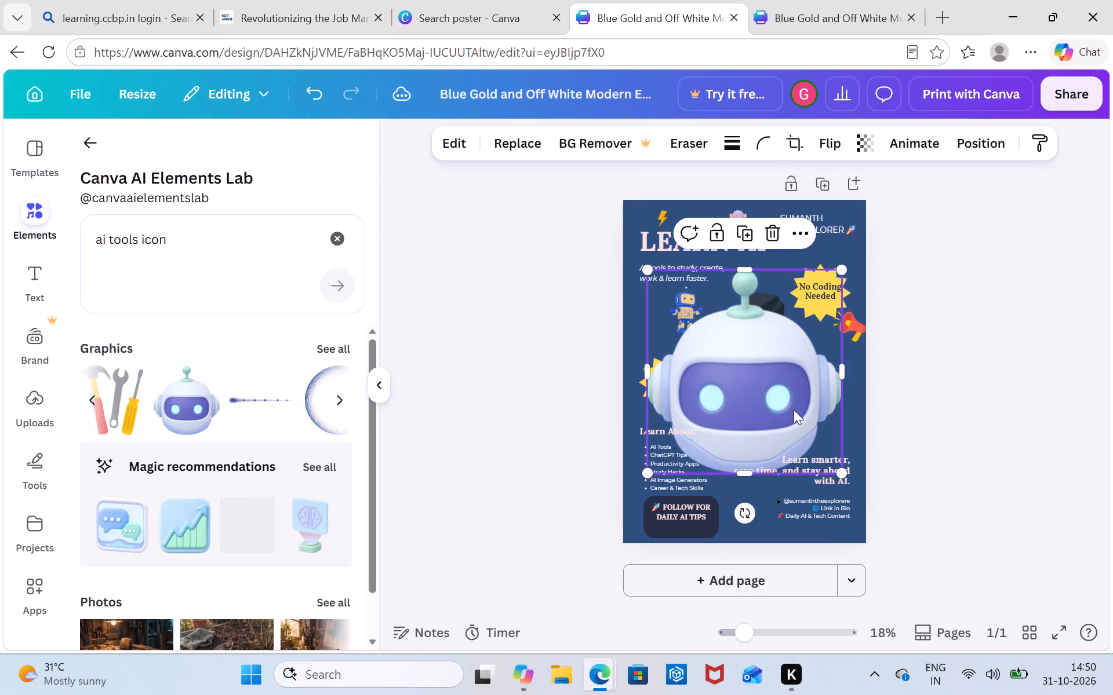
pyautogui.click(782, 404)
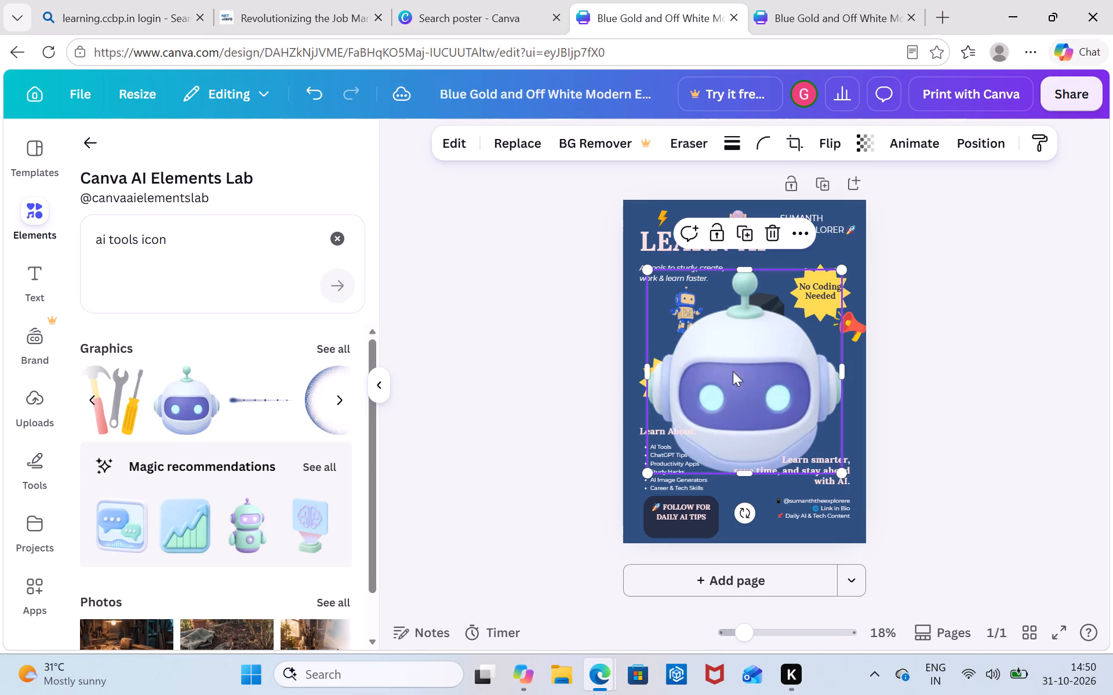
pyautogui.moveTo(650, 271); pyautogui.dragTo(752, 387)
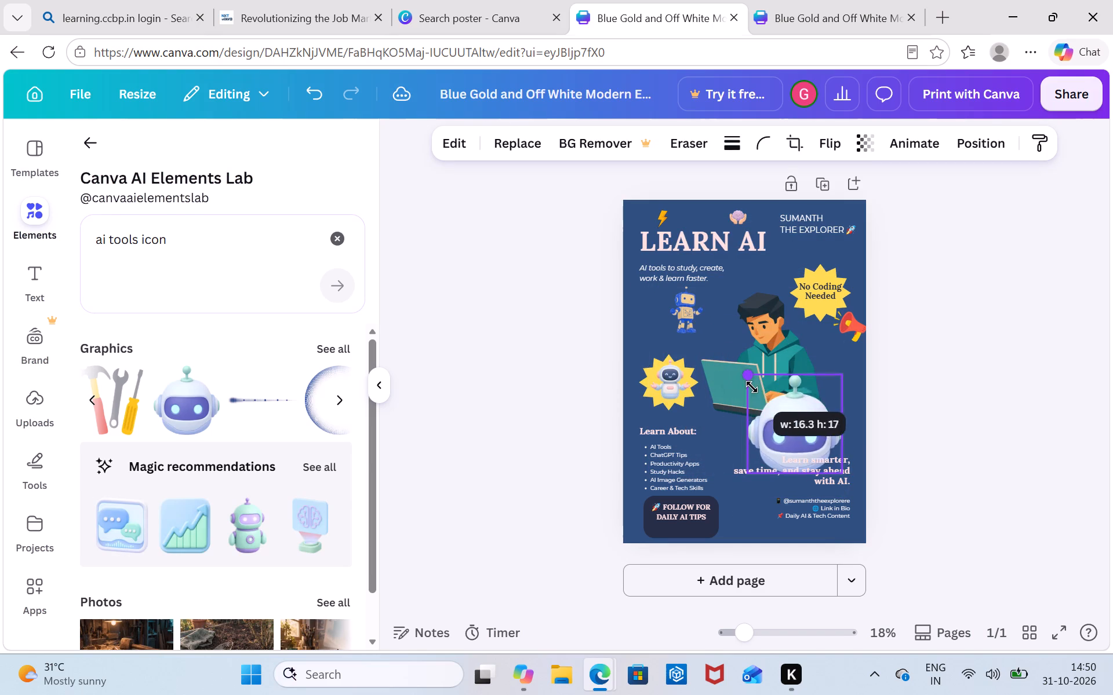
pyautogui.moveTo(752, 387); pyautogui.dragTo(785, 409)
pyautogui.moveTo(819, 427); pyautogui.dragTo(729, 392)
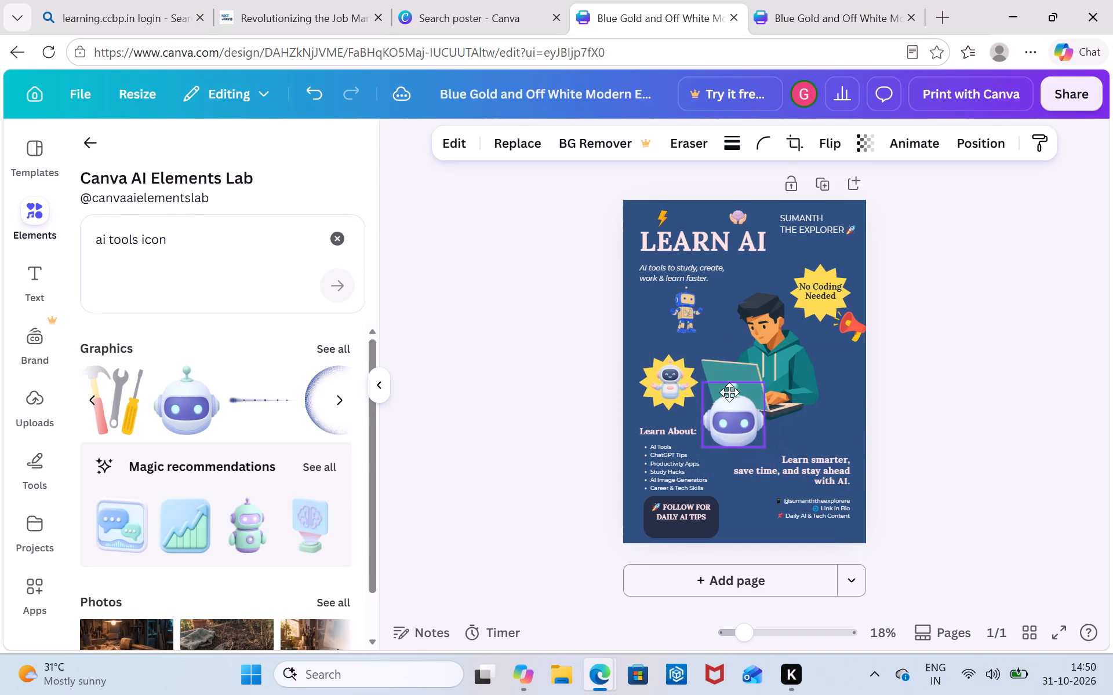
pyautogui.moveTo(729, 392); pyautogui.dragTo(727, 376)
pyautogui.moveTo(752, 422); pyautogui.dragTo(724, 407)
pyautogui.moveTo(701, 390); pyautogui.dragTo(730, 437)
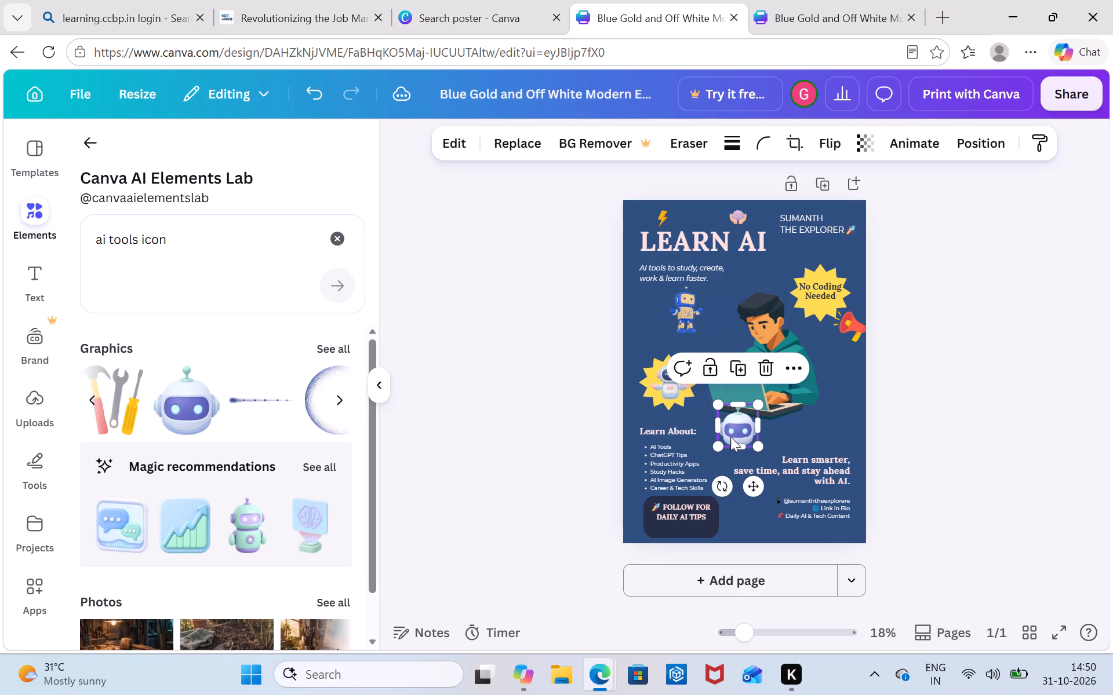
# Insert four spaces before "AI Tools" and four before "ChatGPT Tips" in the Learn About list to make room for icons.
pyautogui.click(653, 445)
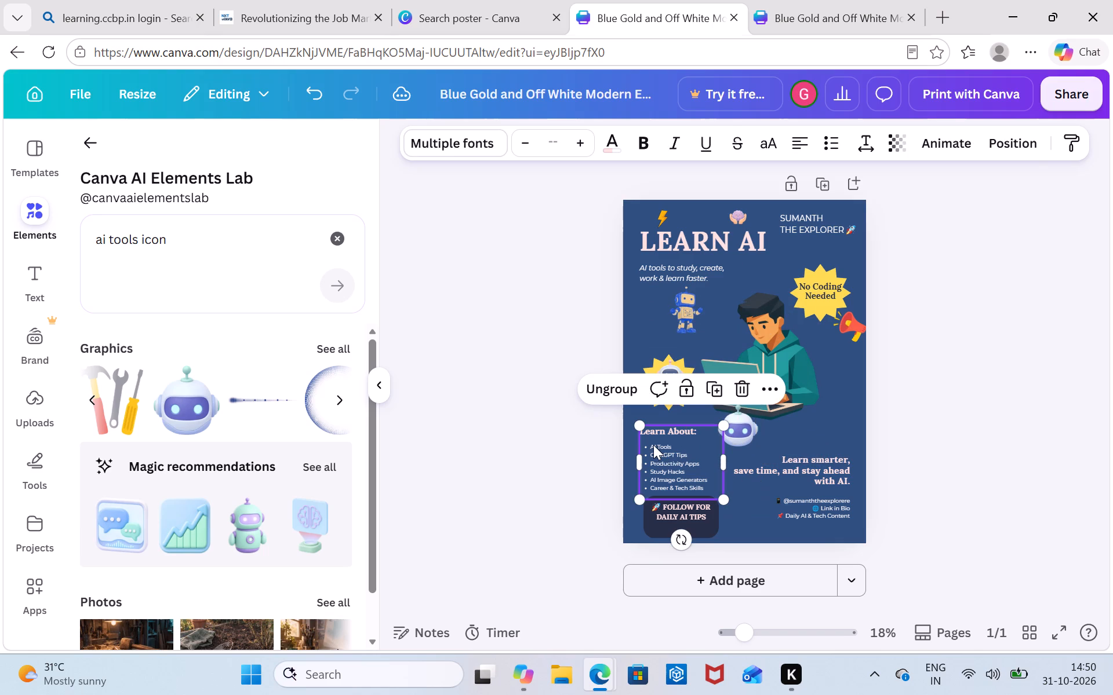
pyautogui.click(653, 445)
pyautogui.doubleClick(653, 444)
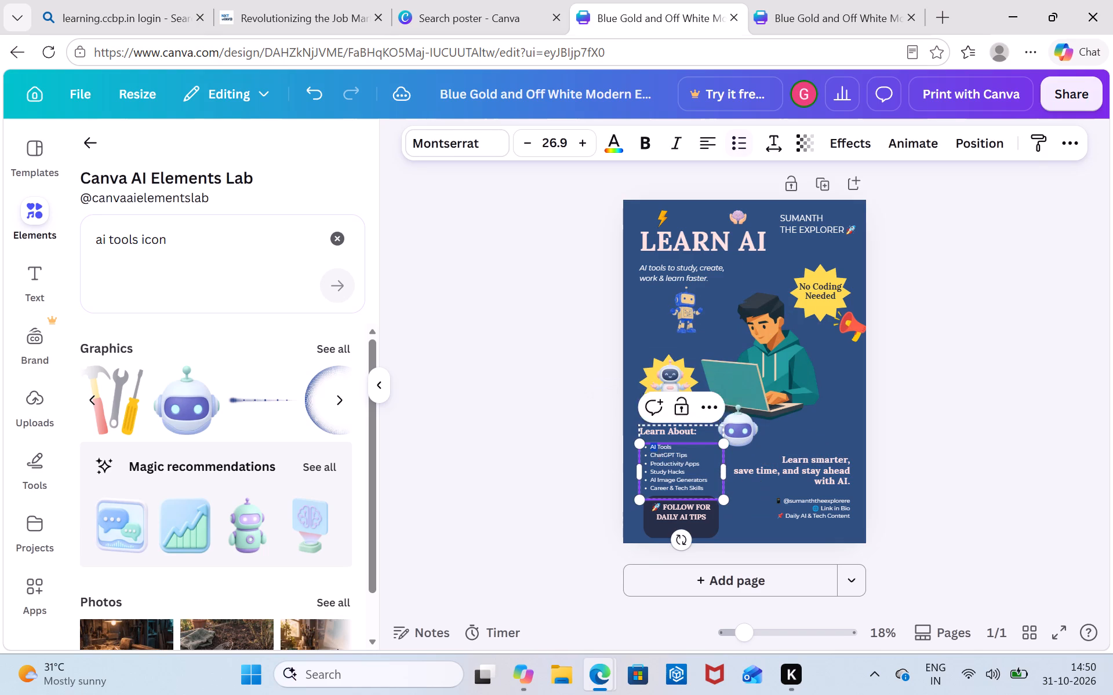
pyautogui.click(651, 445)
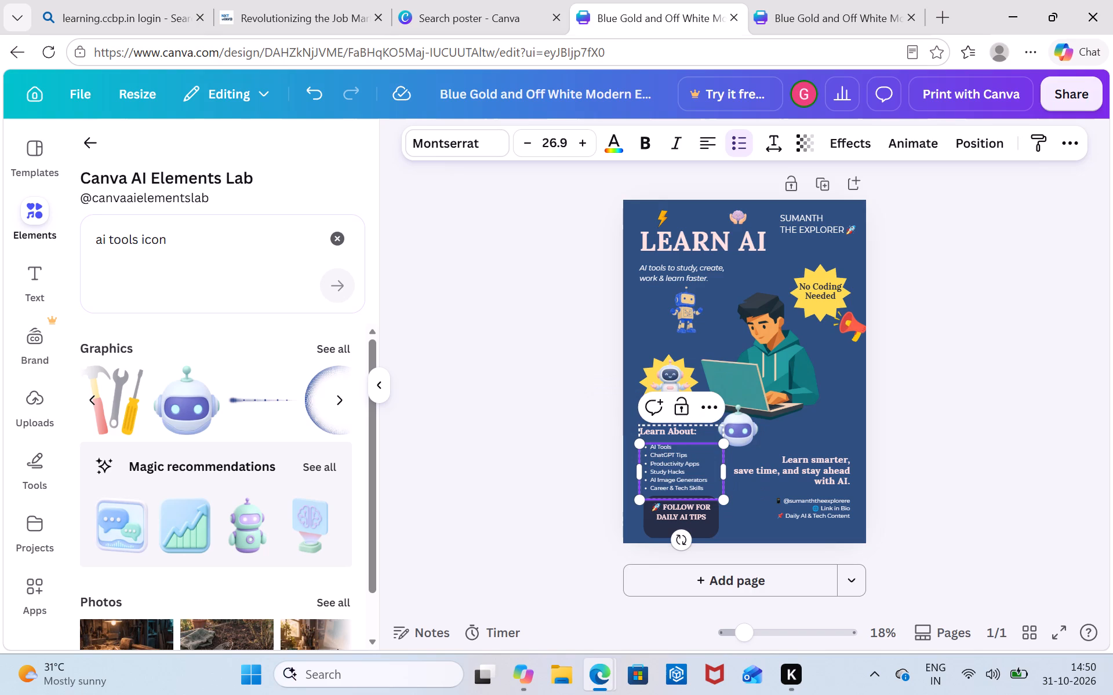
pyautogui.press('space')
pyautogui.press('space')
pyautogui.press('space')
pyautogui.press('space')
pyautogui.press('Down')
pyautogui.press('Left')
pyautogui.press('space')
pyautogui.press('space')
pyautogui.press('space')
pyautogui.press('space')
# Insert four spaces before "Productivity Apps" in the Learn About list to make room for an icon.
pyautogui.press('Down')
pyautogui.press('space')
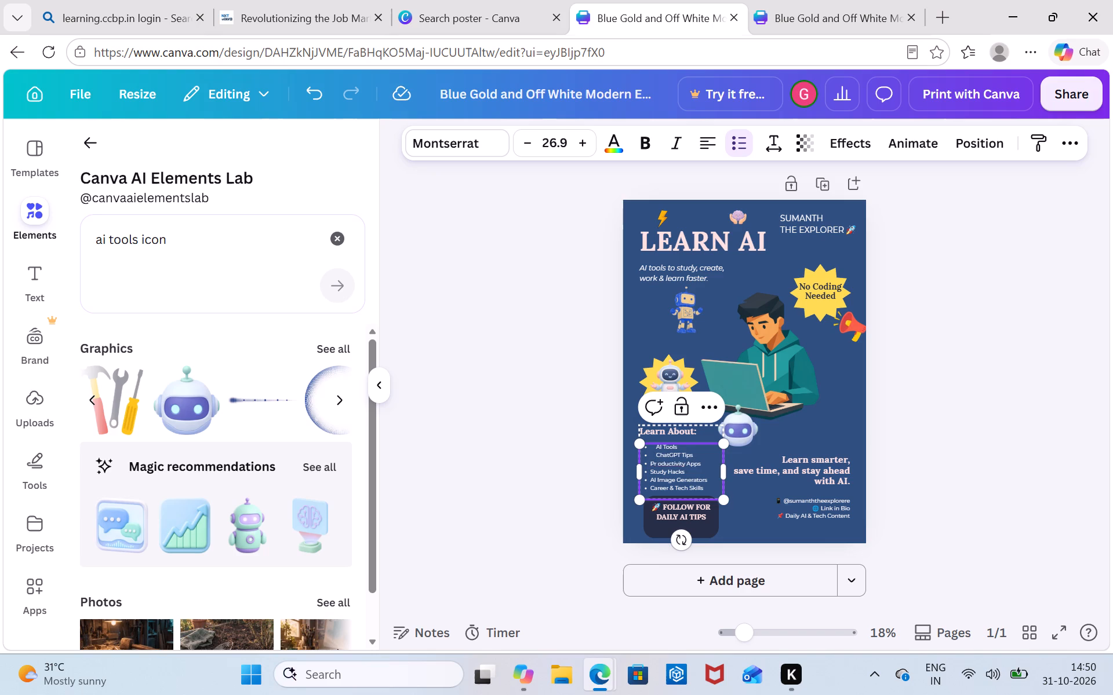
pyautogui.press('BackSpace')
pyautogui.press('Left')
pyautogui.press('Left')
pyautogui.press('space')
pyautogui.press('space')
pyautogui.press('space')
pyautogui.press('space')
# Add one more space before each of "ChatGPT Tips", "AI Tools" and "Productivity Apps" in the Learn About list.
pyautogui.press('Up')
pyautogui.press('space')
pyautogui.press('Up')
pyautogui.press('space')
pyautogui.press('Down')
pyautogui.press('Down')
pyautogui.press('Left')
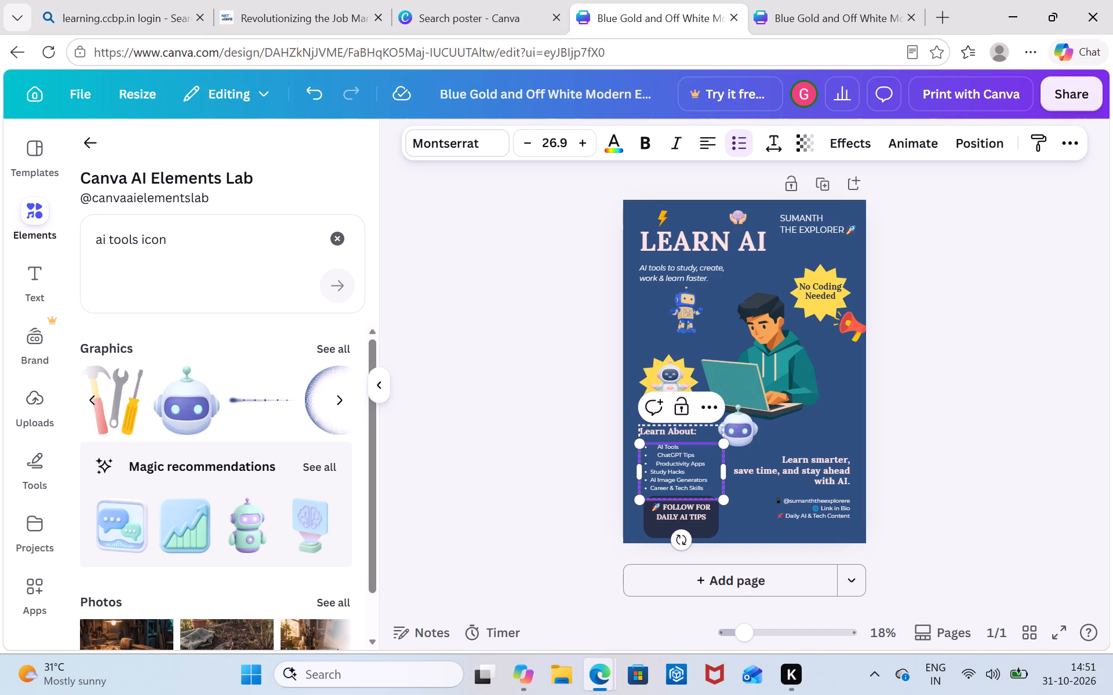
pyautogui.press('space')
# Insert five spaces before "Study Hacks" in the Learn About list.
pyautogui.press('Down')
pyautogui.press('Left')
pyautogui.press('Left')
pyautogui.press('space')
pyautogui.press('space')
pyautogui.press('space')
pyautogui.press('space')
pyautogui.press('space')
# Insert four spaces before "AI Image Generators" in the Learn About list.
pyautogui.press('Down')
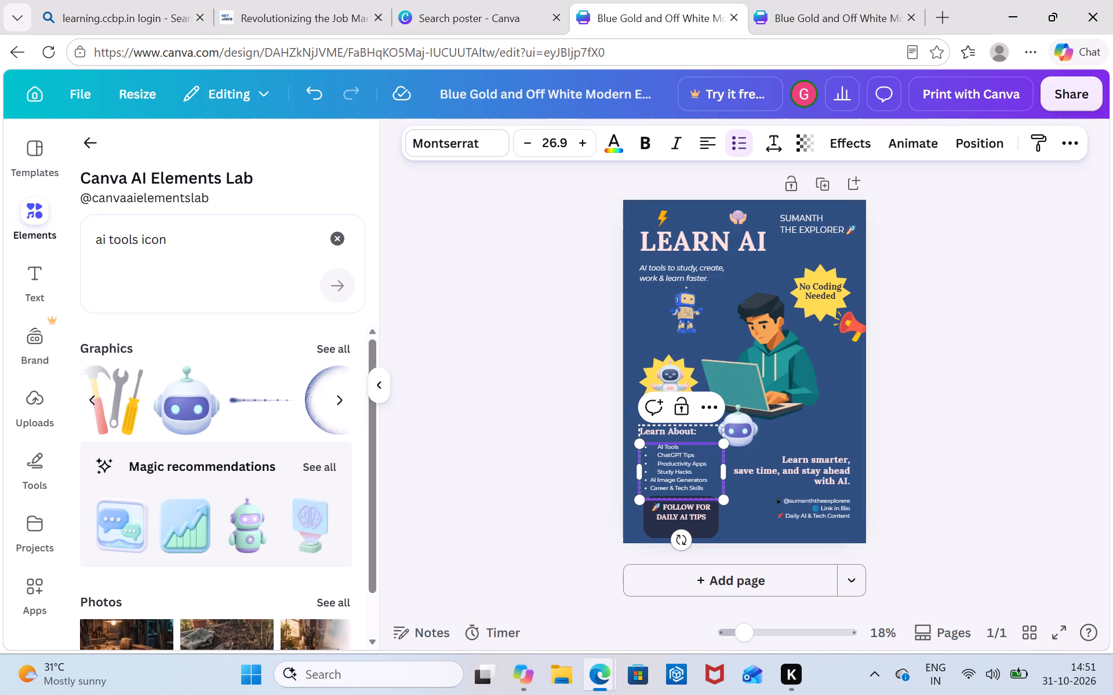
pyautogui.press('Left')
pyautogui.press('Left')
pyautogui.press('Left')
pyautogui.press('space')
pyautogui.press('space')
pyautogui.press('space')
pyautogui.press('space')
# Insert four spaces before "Career & Tech Skills" in the Learn About list and finish editing the text.
pyautogui.press('Down')
pyautogui.press('Left')
pyautogui.press('Left')
pyautogui.press('Left')
pyautogui.press('space')
pyautogui.press('space')
pyautogui.press('space')
pyautogui.press('space')
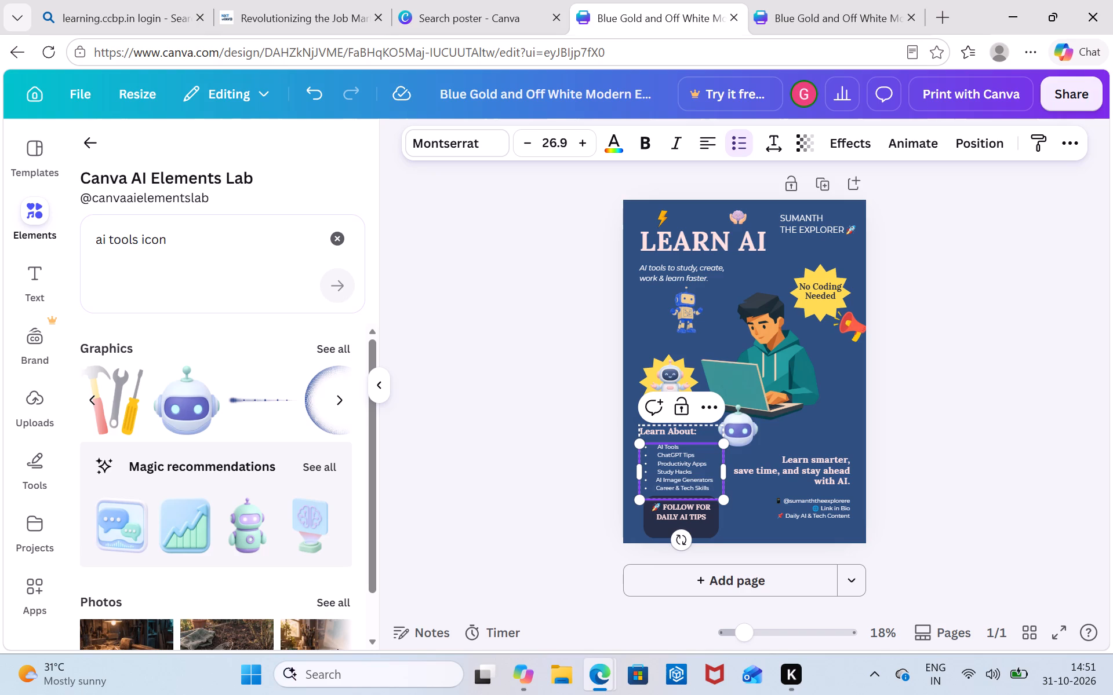
pyautogui.click(652, 453)
pyautogui.click(940, 414)
# Shrink the white robot-head icon beside the Learn About heading to about the height of one list line.
pyautogui.scroll(-1, 940, 414)
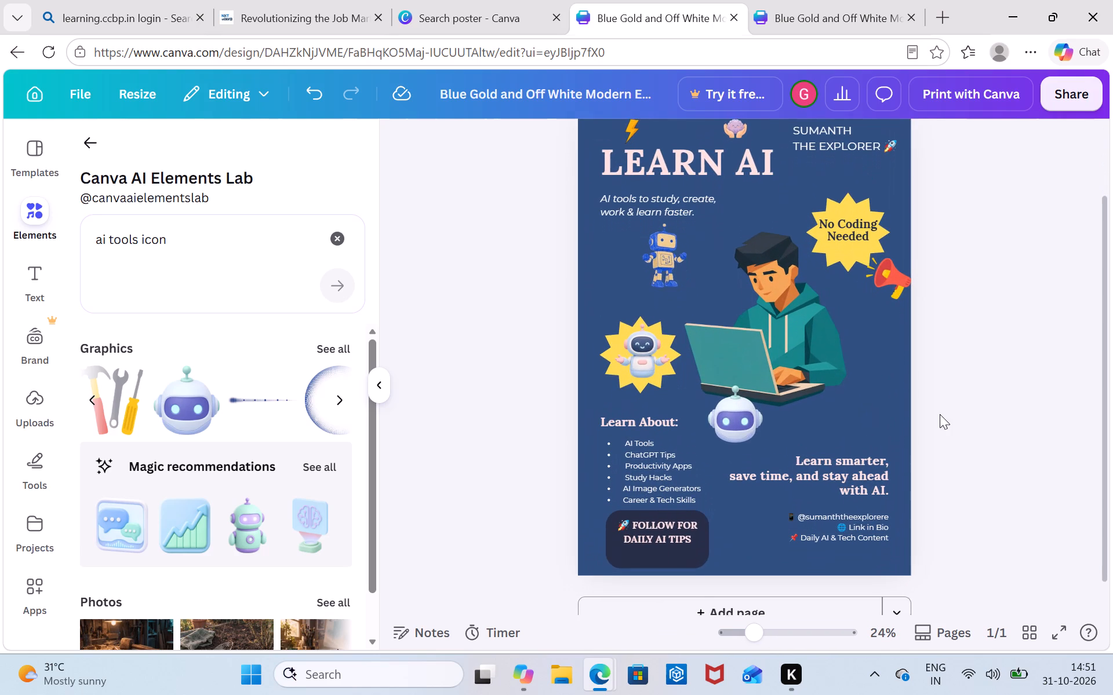
pyautogui.scroll(-1, 940, 414)
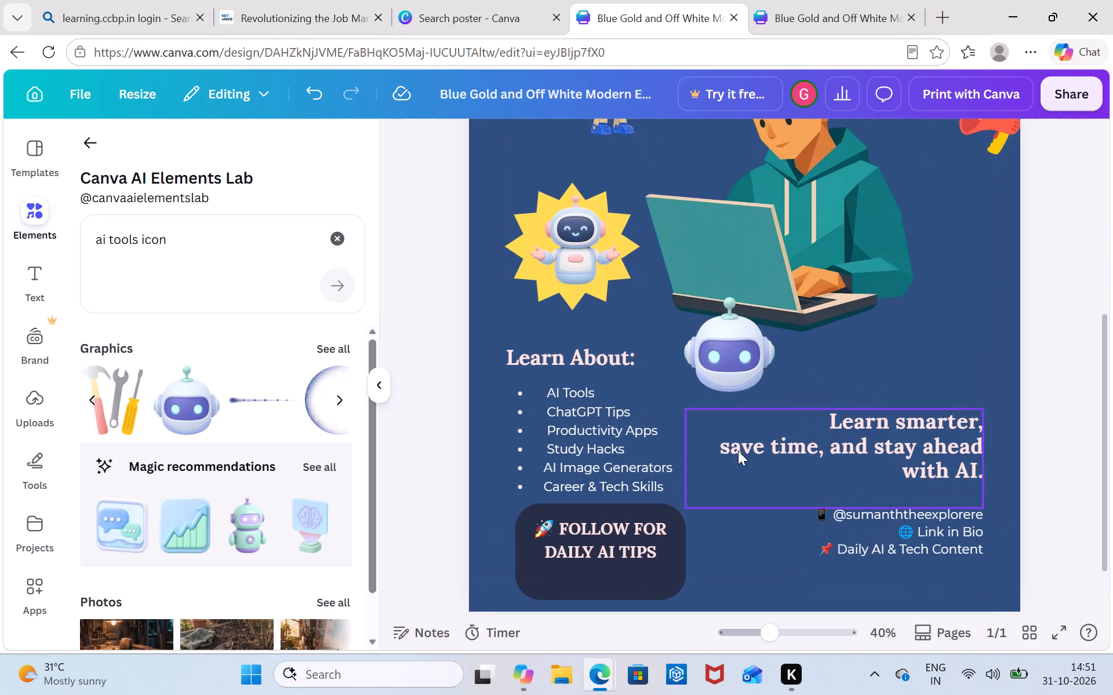
pyautogui.hscroll(2, 631, 403)
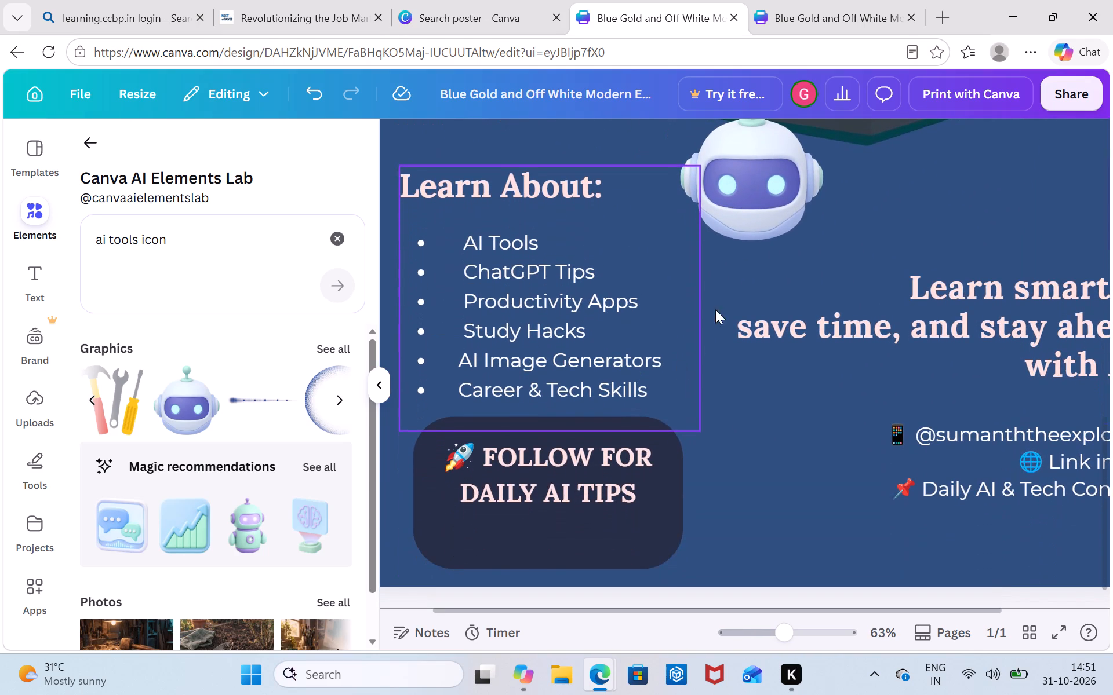
pyautogui.click(776, 191)
pyautogui.moveTo(776, 191); pyautogui.dragTo(752, 243)
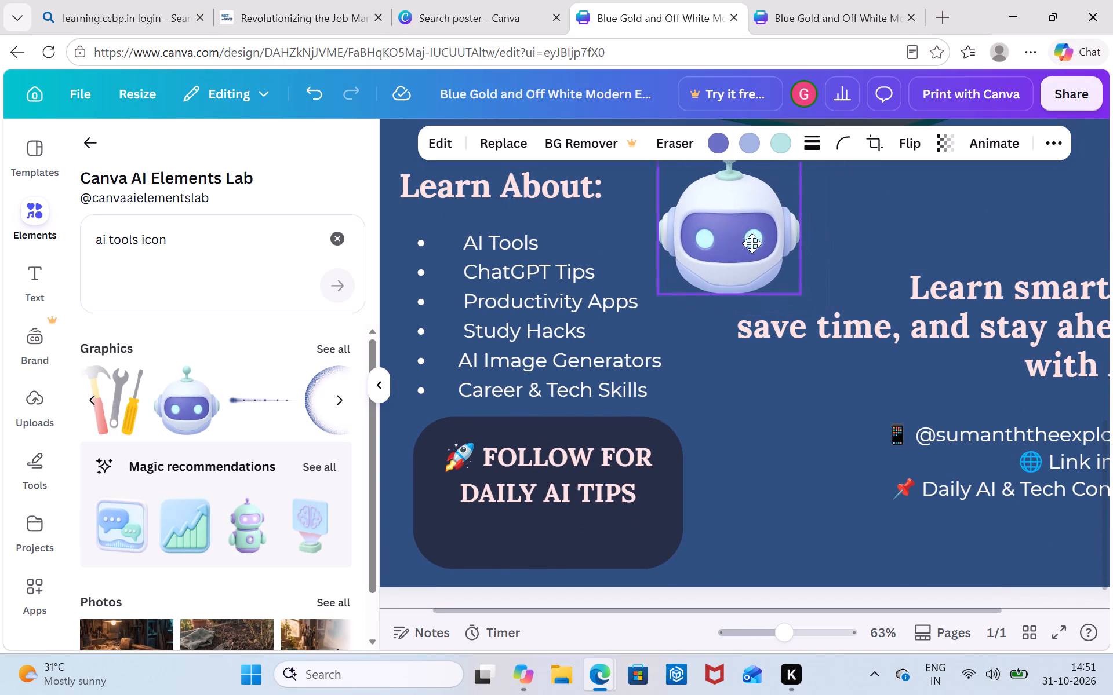
pyautogui.moveTo(752, 243); pyautogui.dragTo(750, 242)
pyautogui.moveTo(792, 291); pyautogui.dragTo(754, 265)
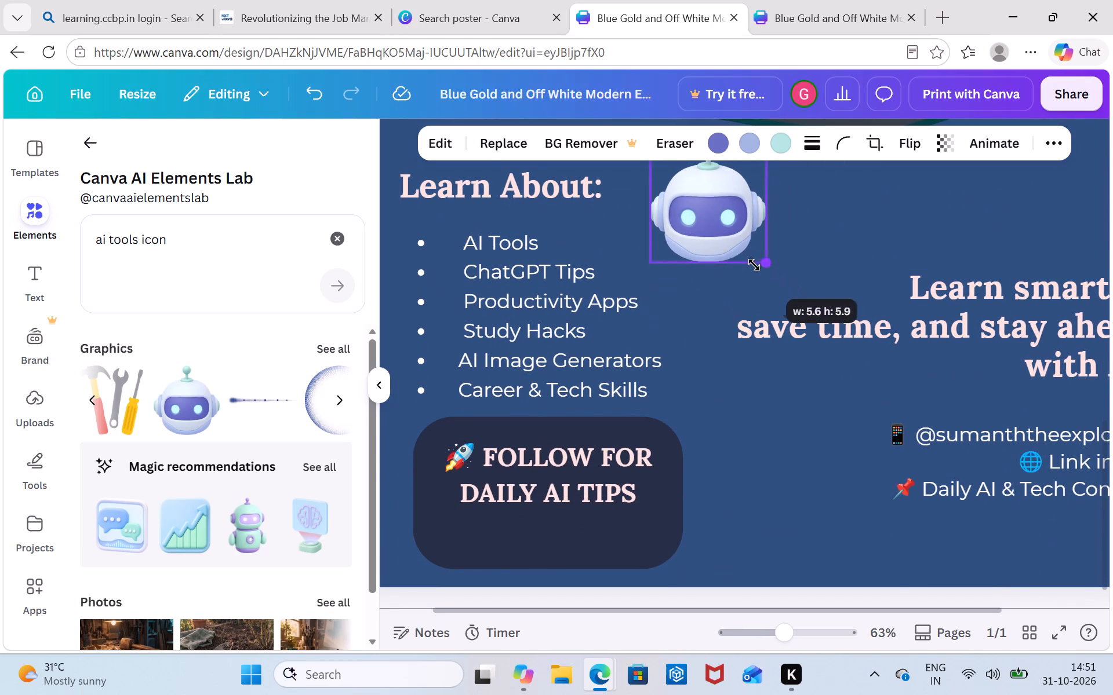
pyautogui.moveTo(754, 265); pyautogui.dragTo(708, 207)
pyautogui.moveTo(686, 189); pyautogui.dragTo(712, 212)
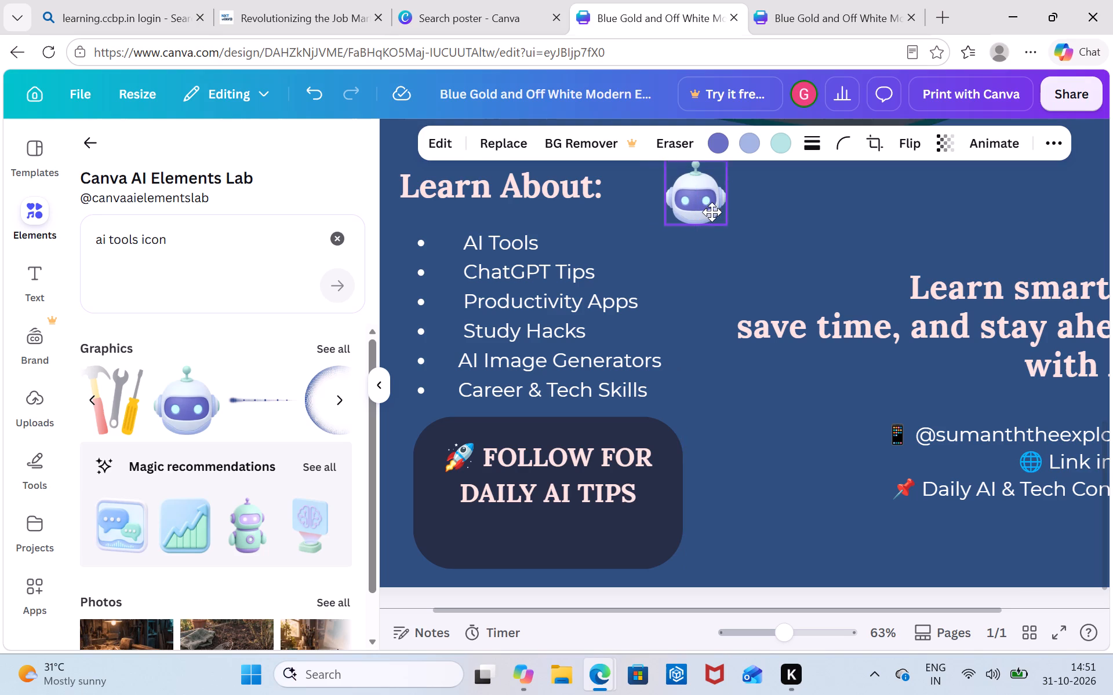
pyautogui.moveTo(712, 212); pyautogui.dragTo(827, 250)
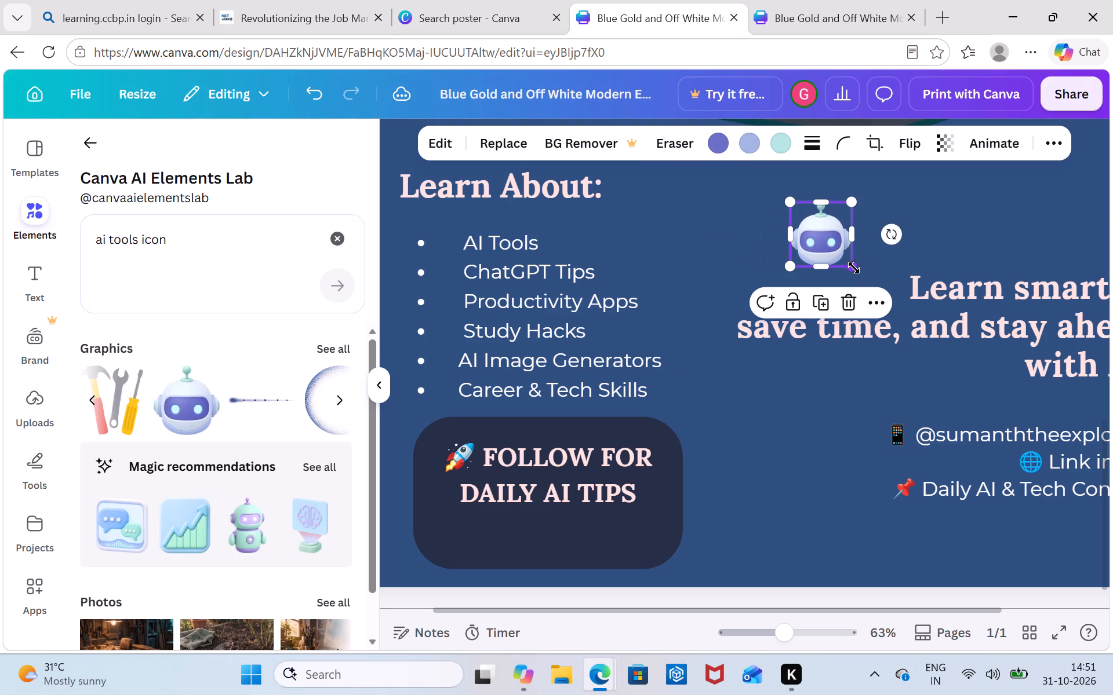
pyautogui.moveTo(854, 268); pyautogui.dragTo(812, 220)
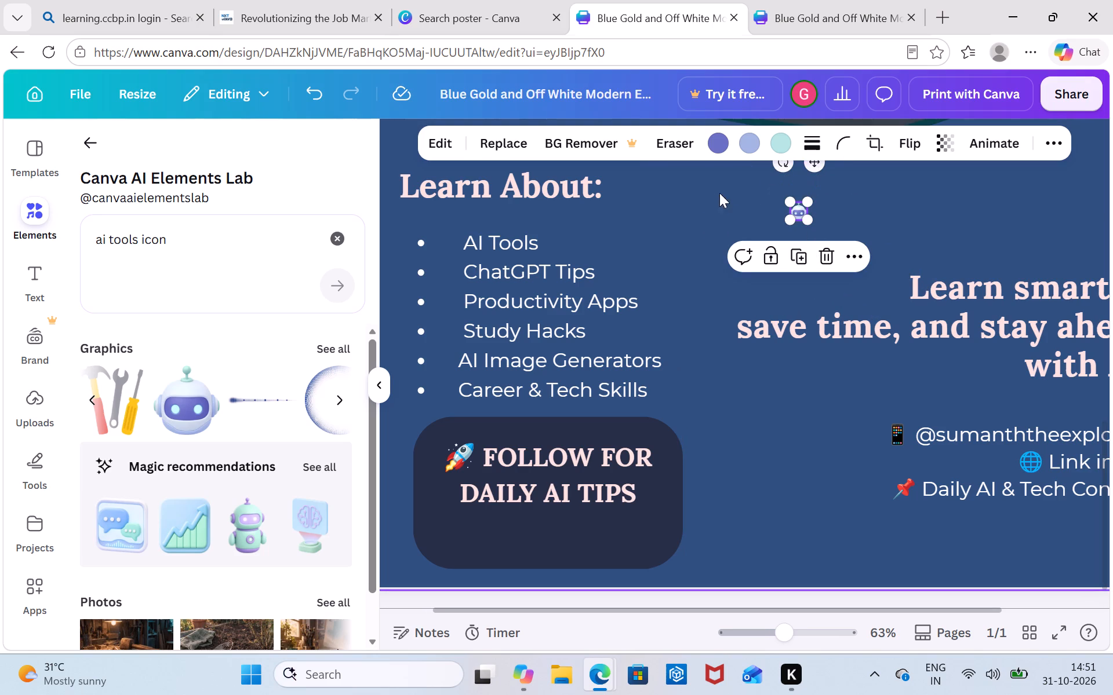
# Place the tiny robot-head icon in the gap between the bullet and "AI Tools" in the Learn About list.
pyautogui.moveTo(812, 165); pyautogui.dragTo(478, 207)
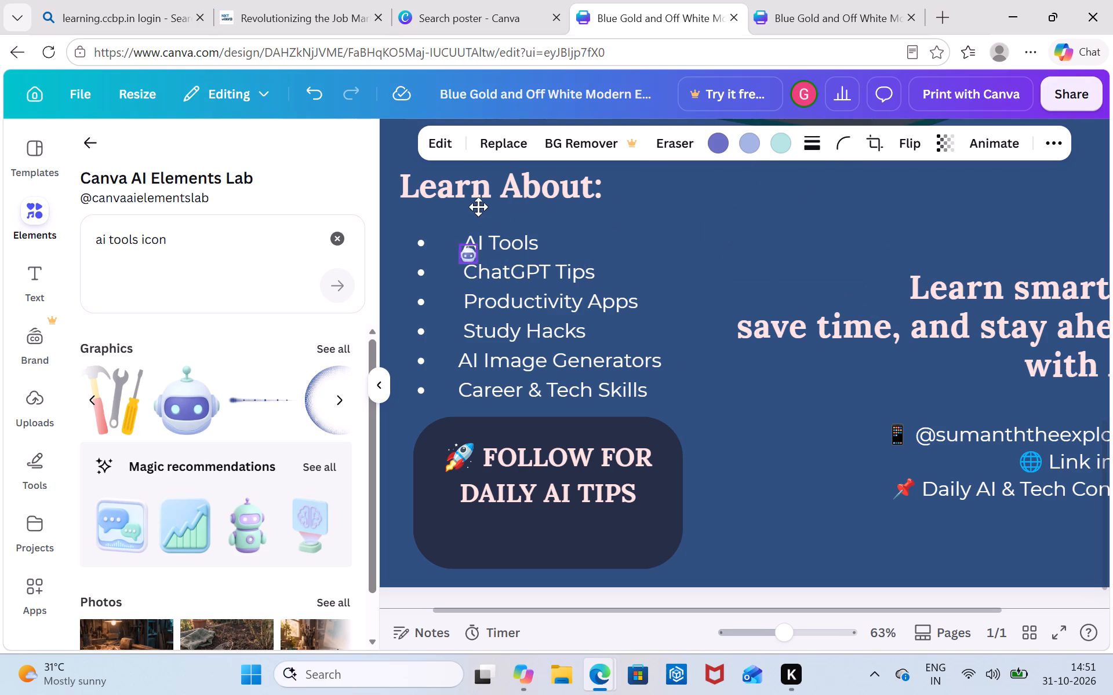
pyautogui.moveTo(478, 207); pyautogui.dragTo(457, 200)
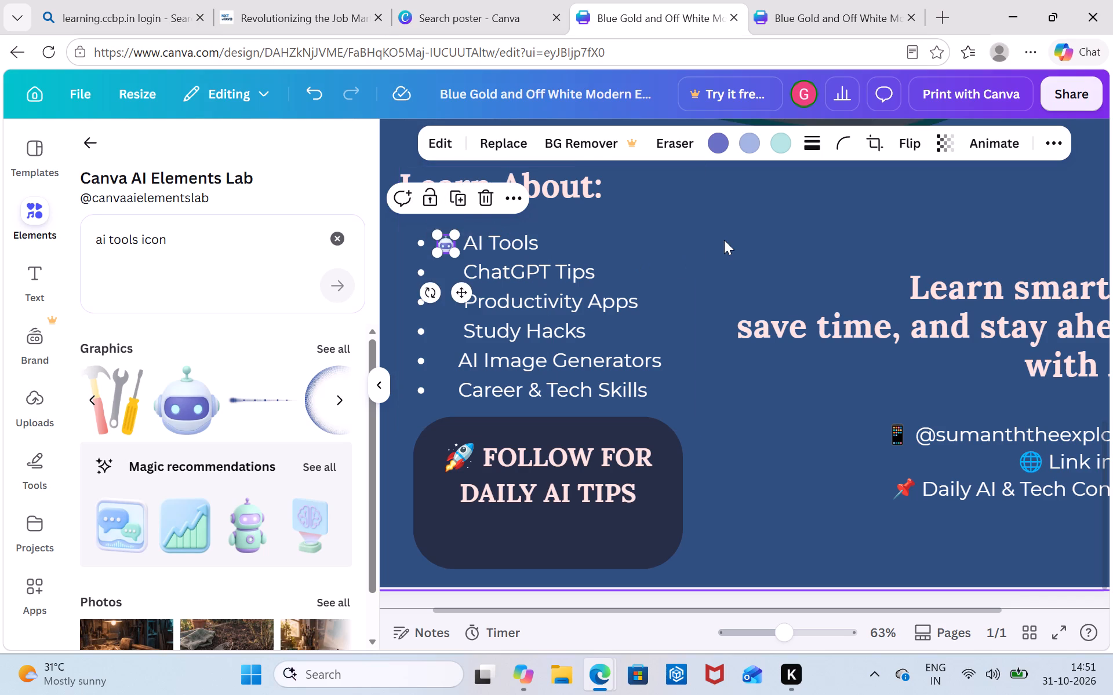
pyautogui.click(724, 240)
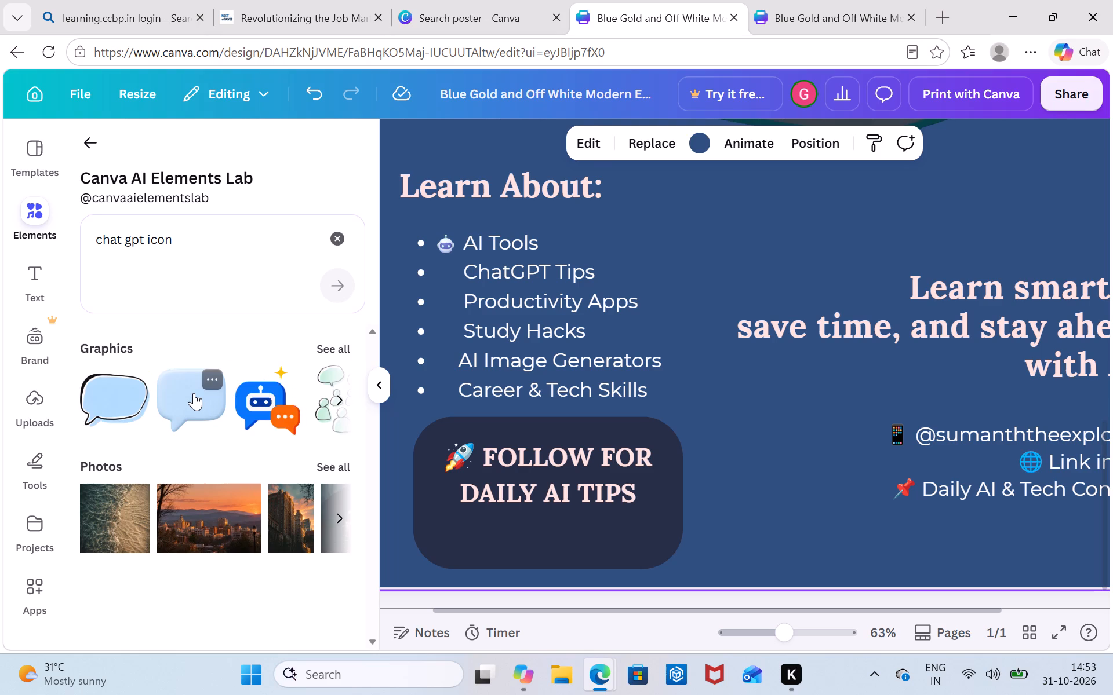
pyautogui.click(194, 393)
pyautogui.click(781, 200)
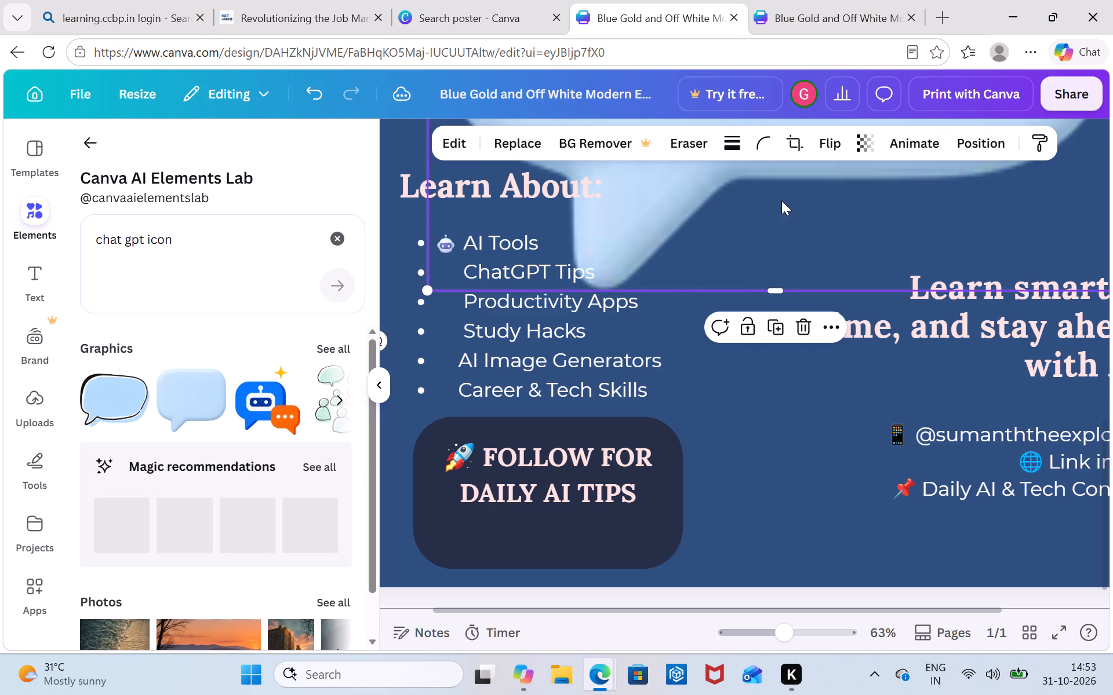
# Shrink the light-blue speech bubble to about the width of the Learn About heading and move it beside the heading, clear of the list.
pyautogui.moveTo(813, 233); pyautogui.dragTo(711, 323)
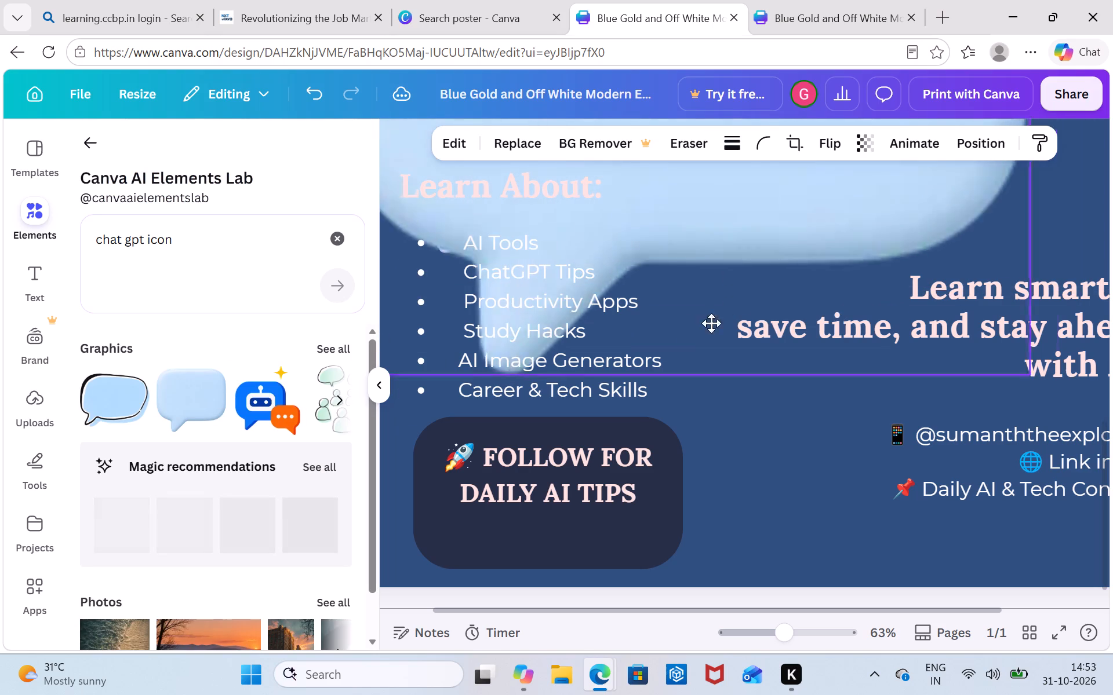
pyautogui.moveTo(711, 323); pyautogui.dragTo(682, 319)
pyautogui.moveTo(992, 367); pyautogui.dragTo(893, 316)
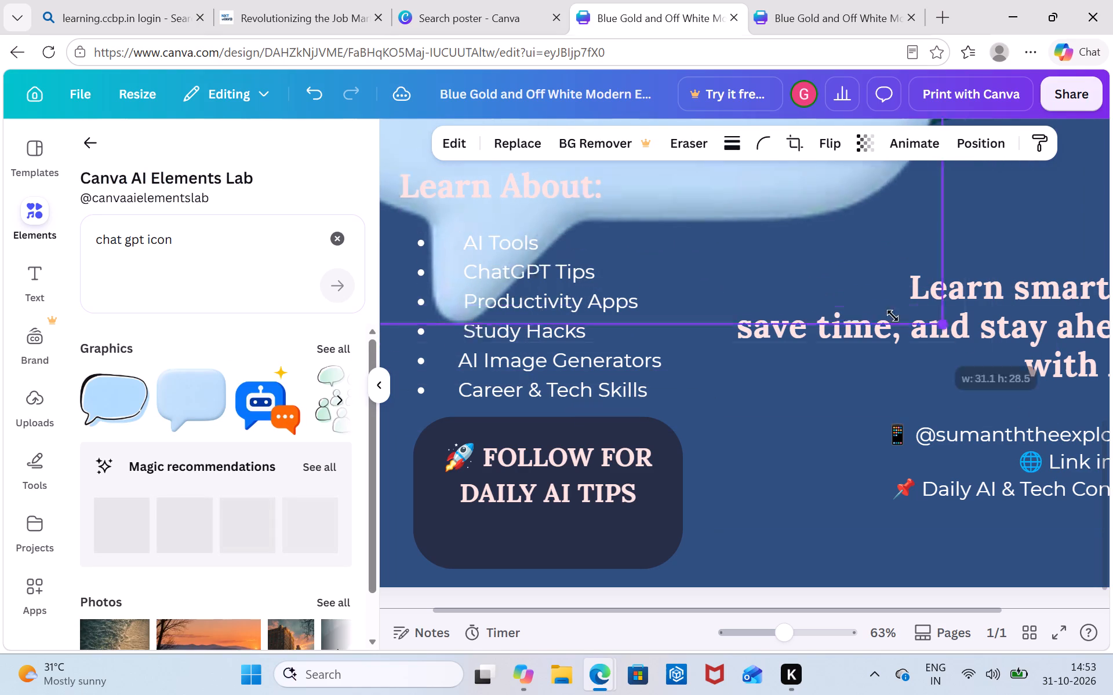
pyautogui.moveTo(893, 316); pyautogui.dragTo(852, 292)
pyautogui.moveTo(795, 226); pyautogui.dragTo(922, 411)
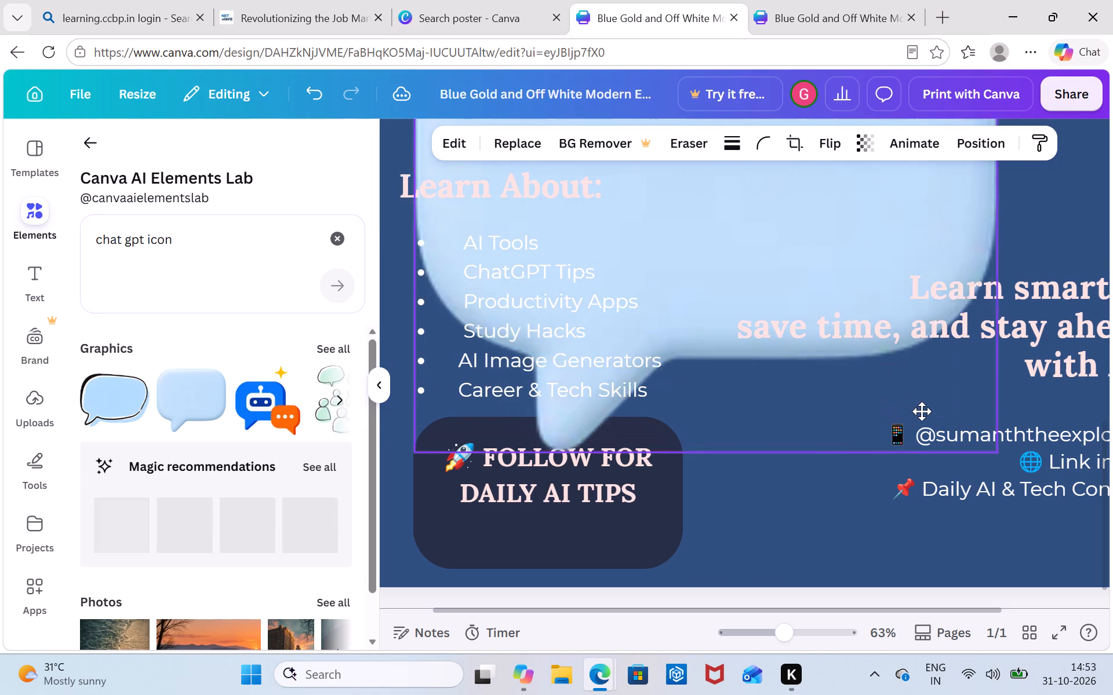
pyautogui.moveTo(922, 411); pyautogui.dragTo(933, 409)
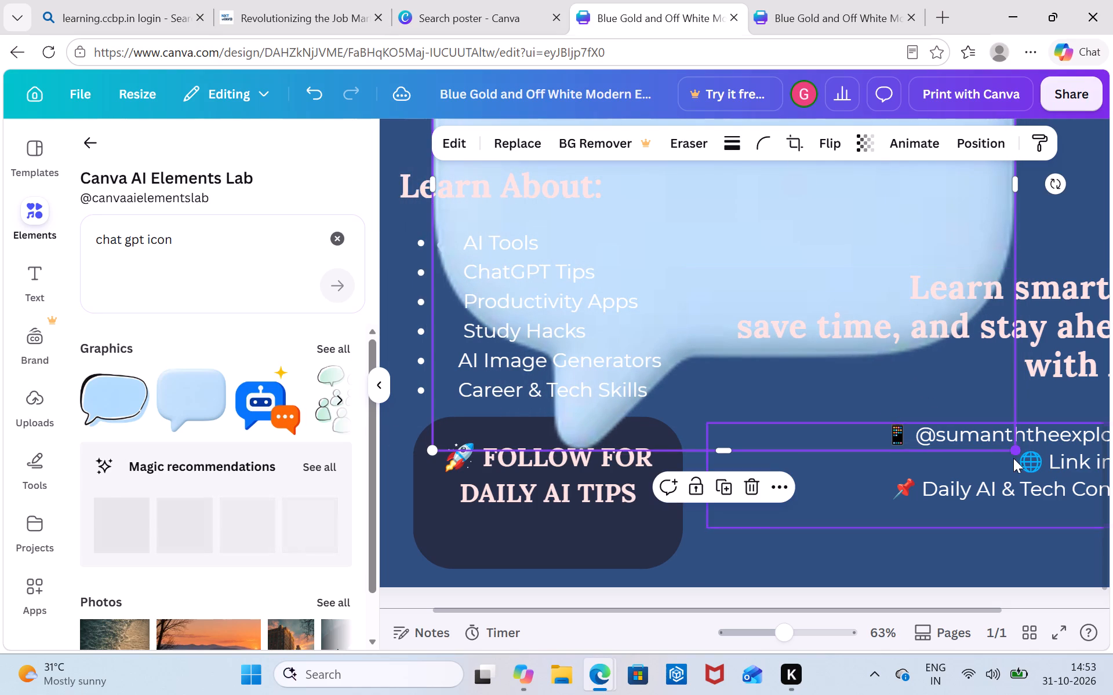
pyautogui.moveTo(1016, 452); pyautogui.dragTo(858, 328)
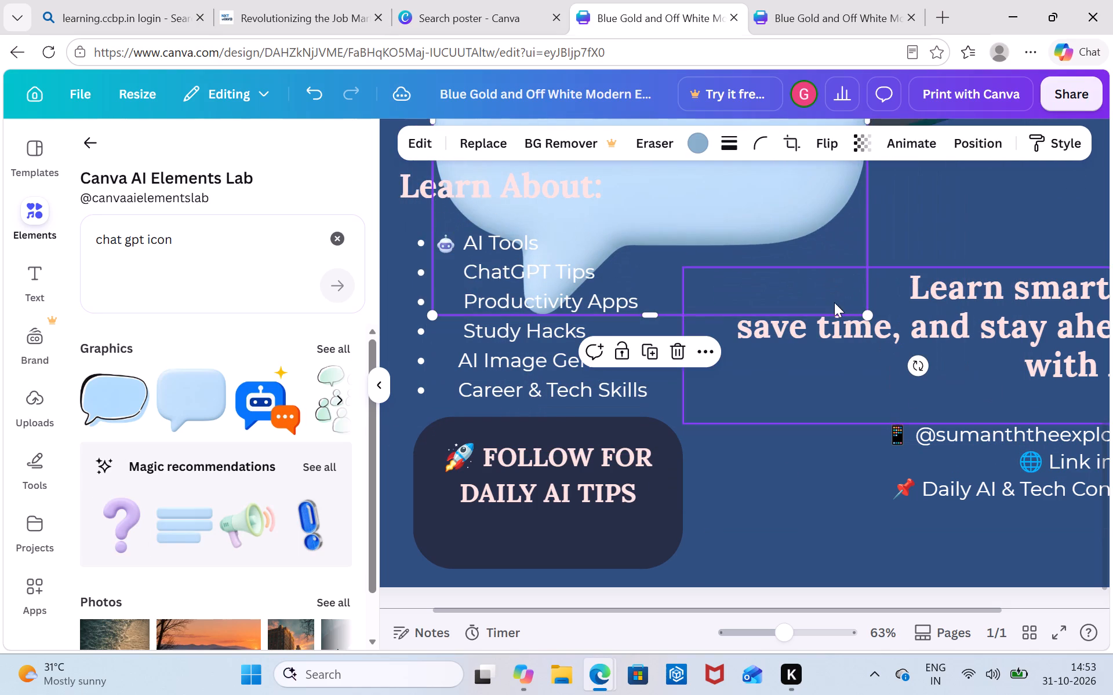
pyautogui.moveTo(867, 313); pyautogui.dragTo(784, 245)
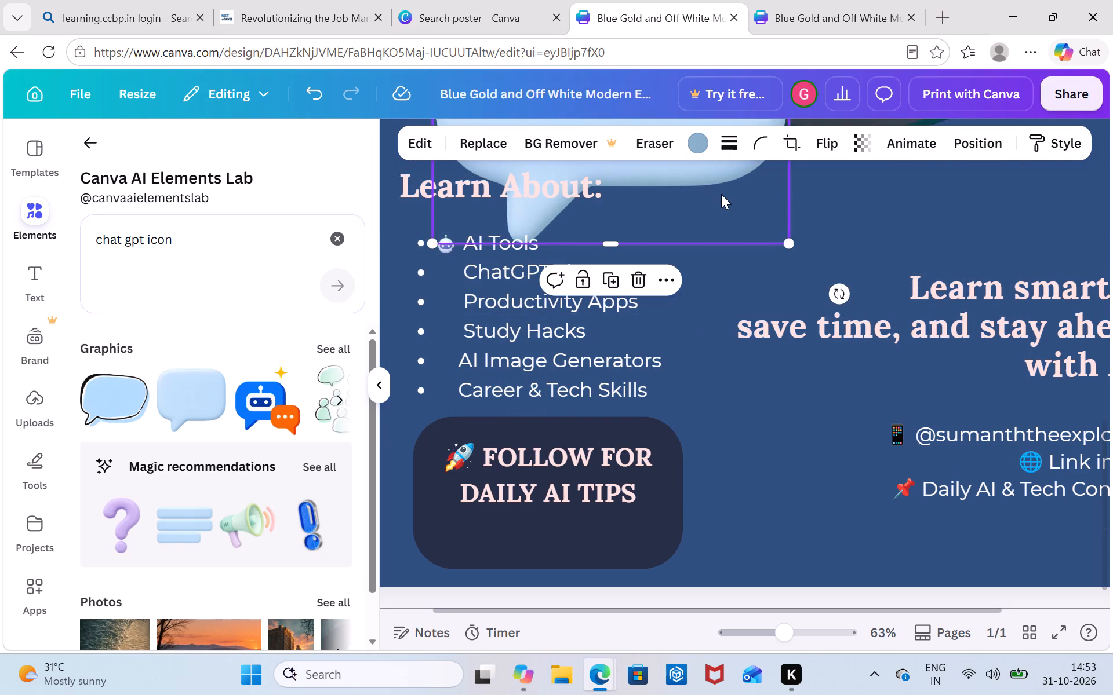
pyautogui.moveTo(721, 194); pyautogui.dragTo(858, 394)
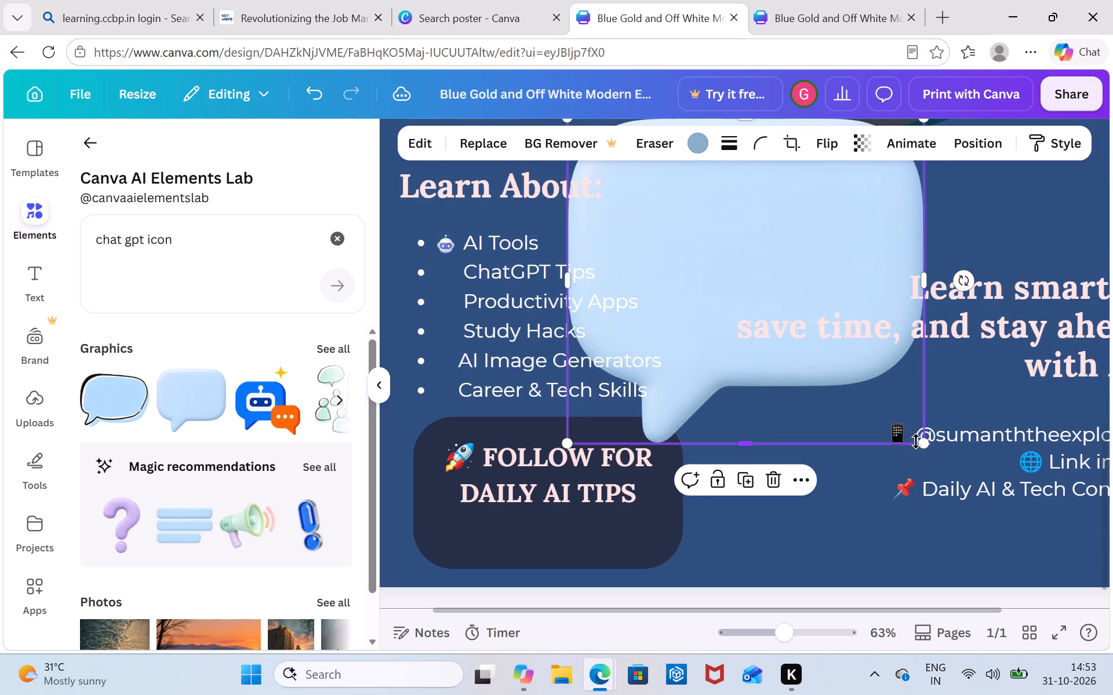
pyautogui.moveTo(921, 442); pyautogui.dragTo(792, 284)
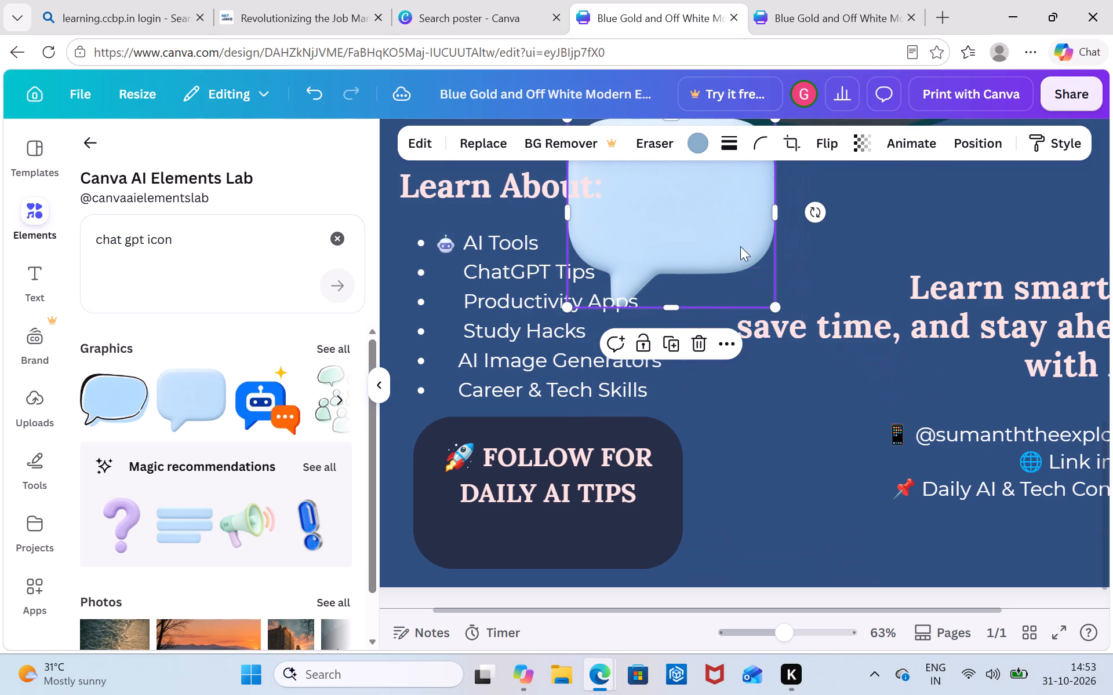
pyautogui.moveTo(712, 223); pyautogui.dragTo(795, 223)
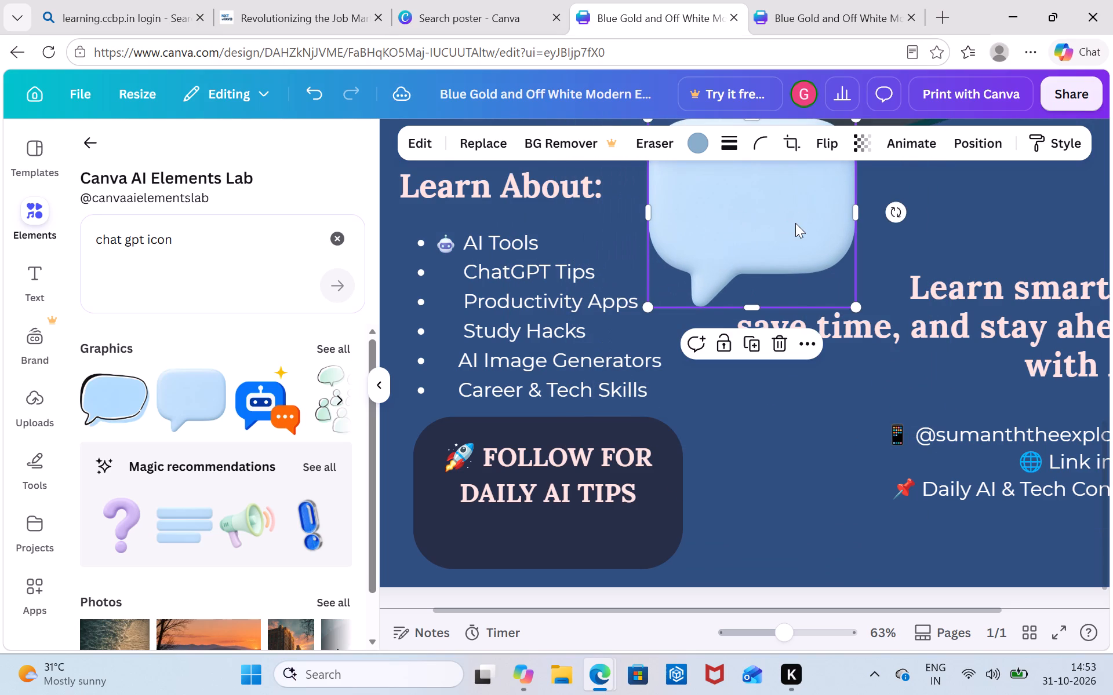
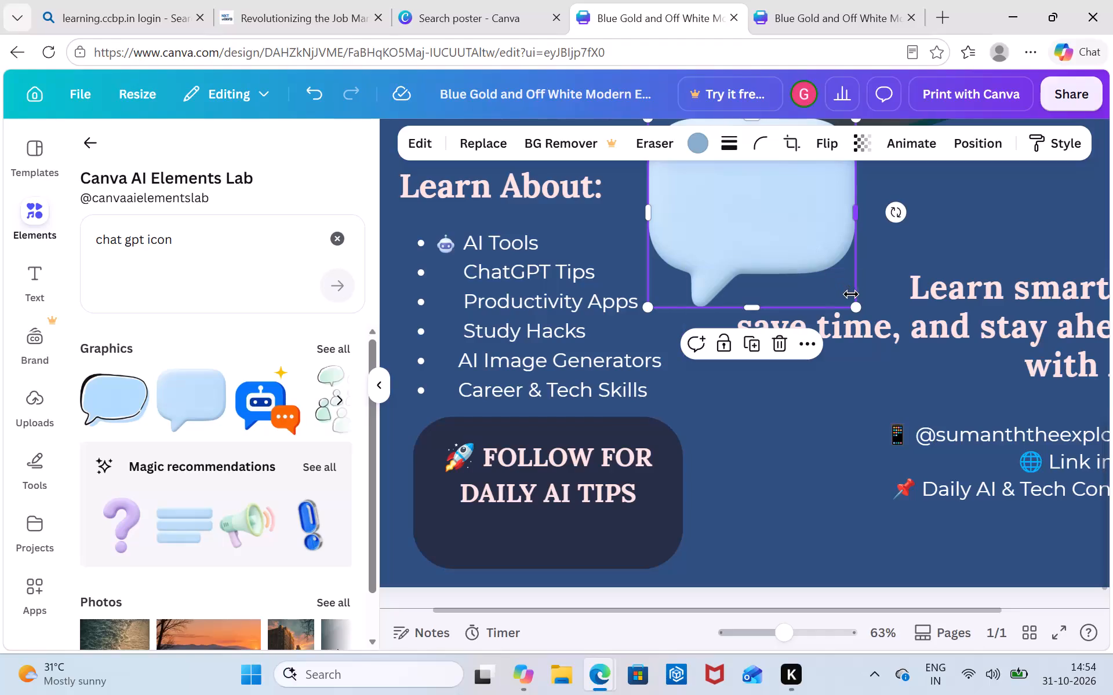
# Shrink the light-blue speech bubble beside the Learn About heading to a tiny icon about the size of the robot head.
pyautogui.moveTo(856, 305); pyautogui.dragTo(801, 245)
pyautogui.moveTo(722, 185); pyautogui.dragTo(755, 246)
pyautogui.moveTo(826, 308); pyautogui.dragTo(719, 202)
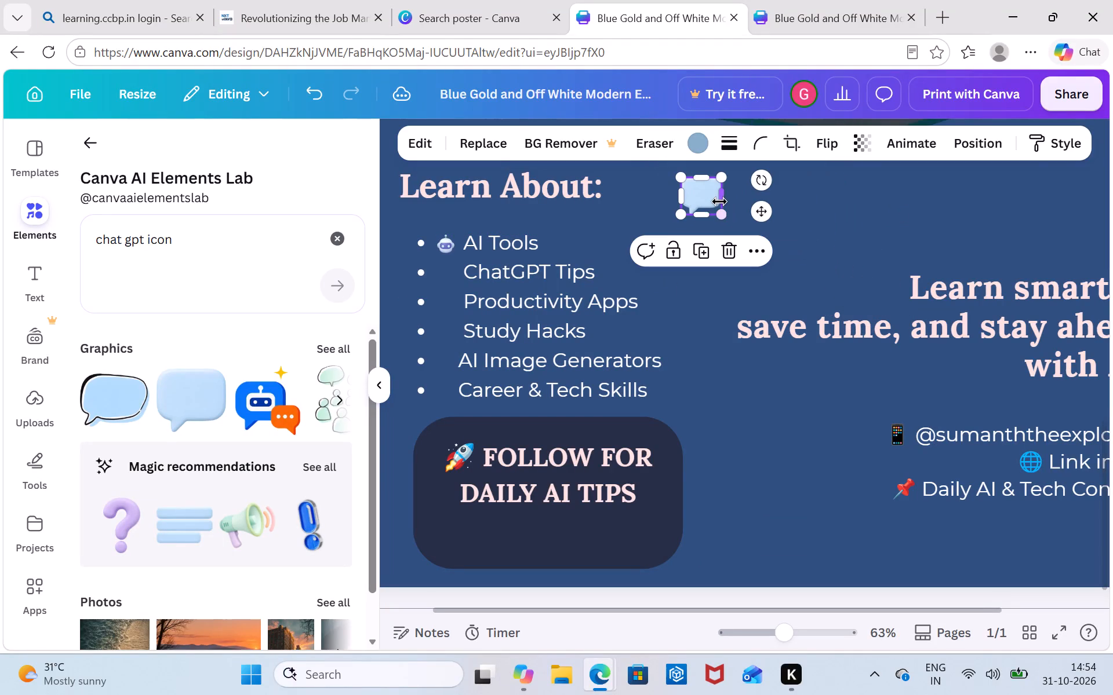
pyautogui.moveTo(722, 215); pyautogui.dragTo(697, 198)
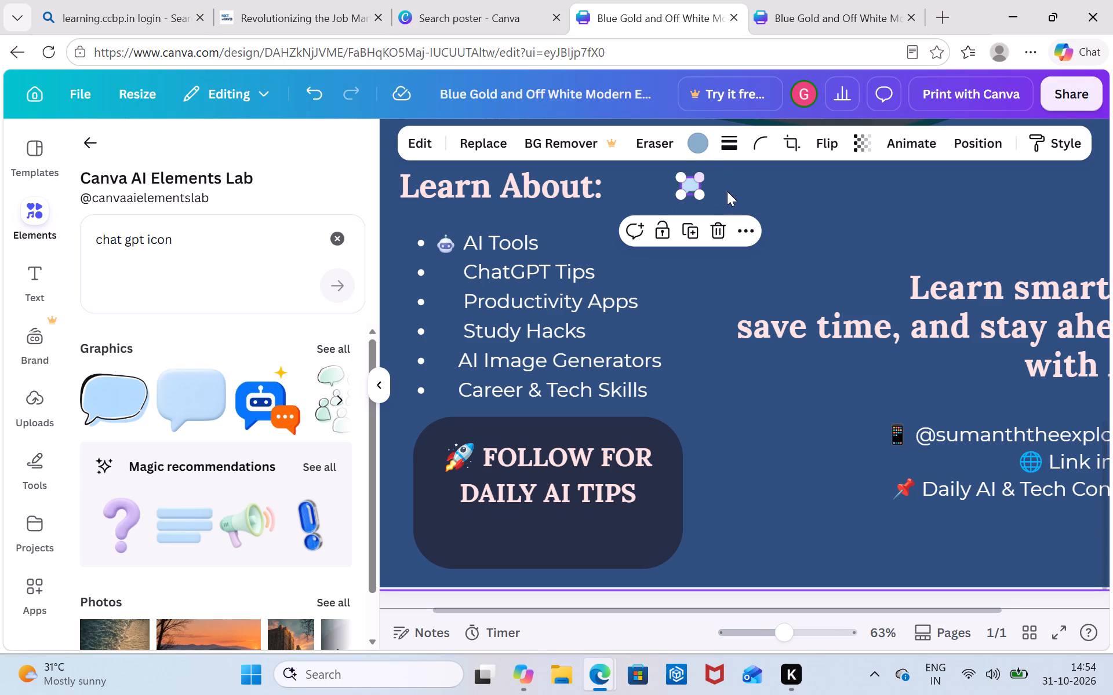
pyautogui.click(692, 186)
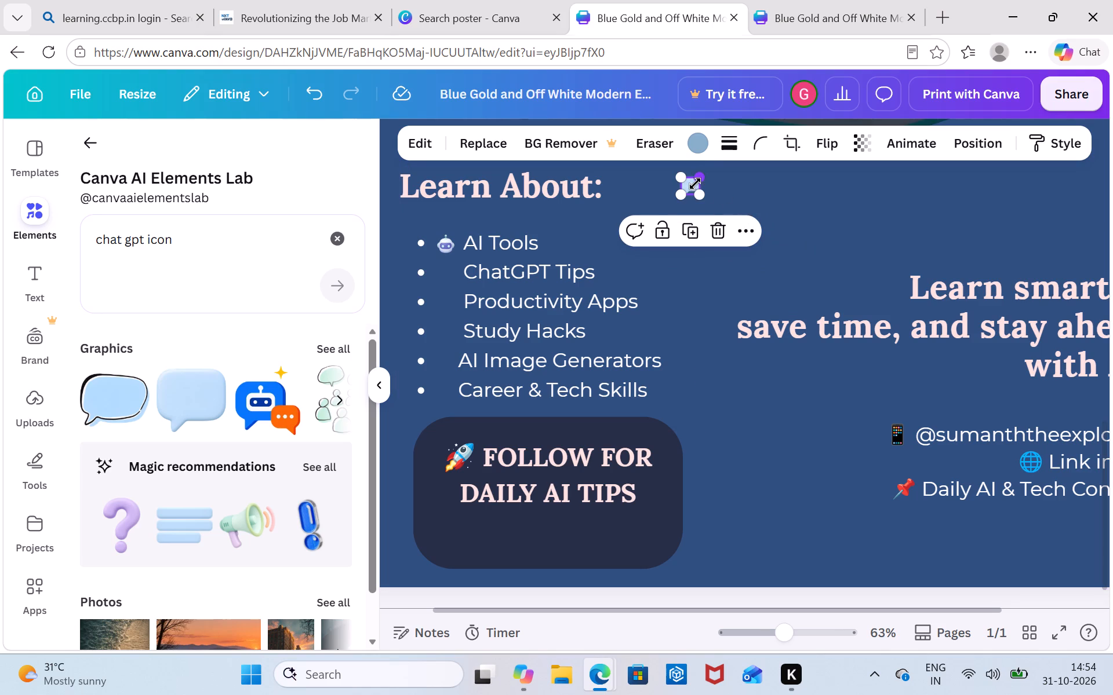
pyautogui.click(693, 186)
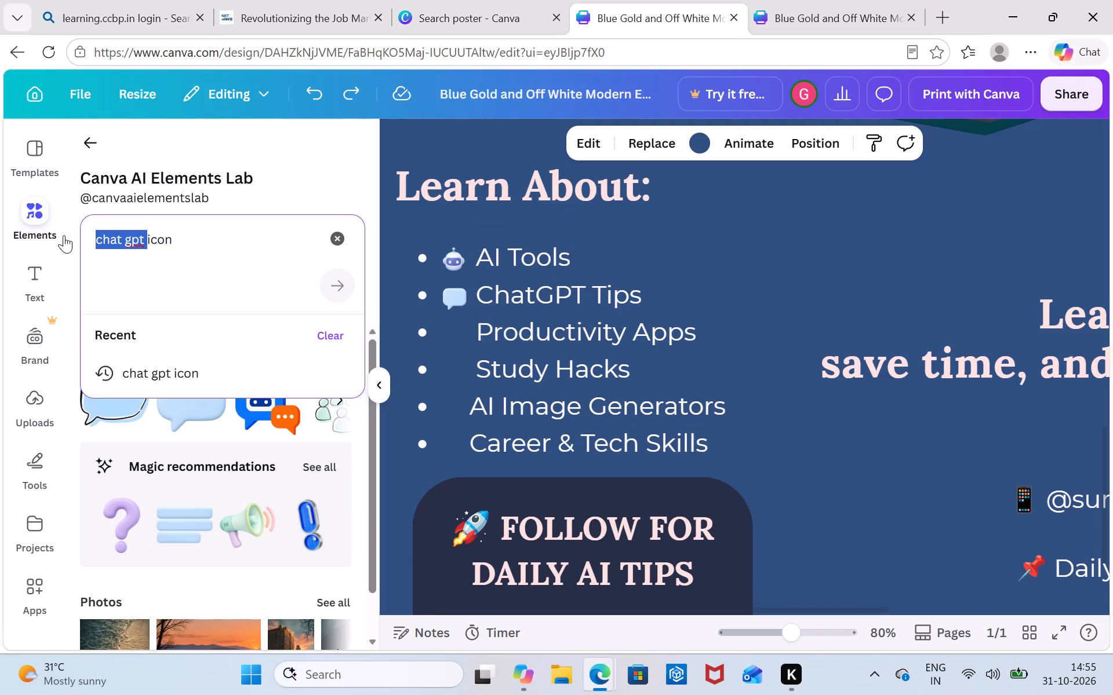
pyautogui.hotkey('ctrl', 'v')
pyautogui.press('Return')
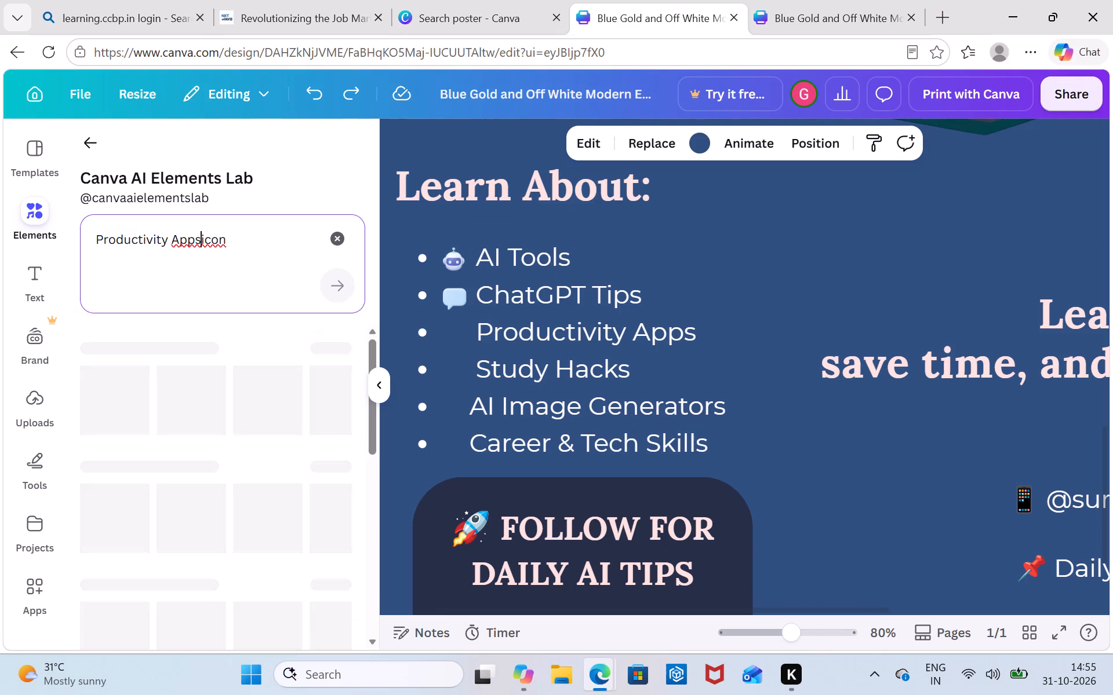
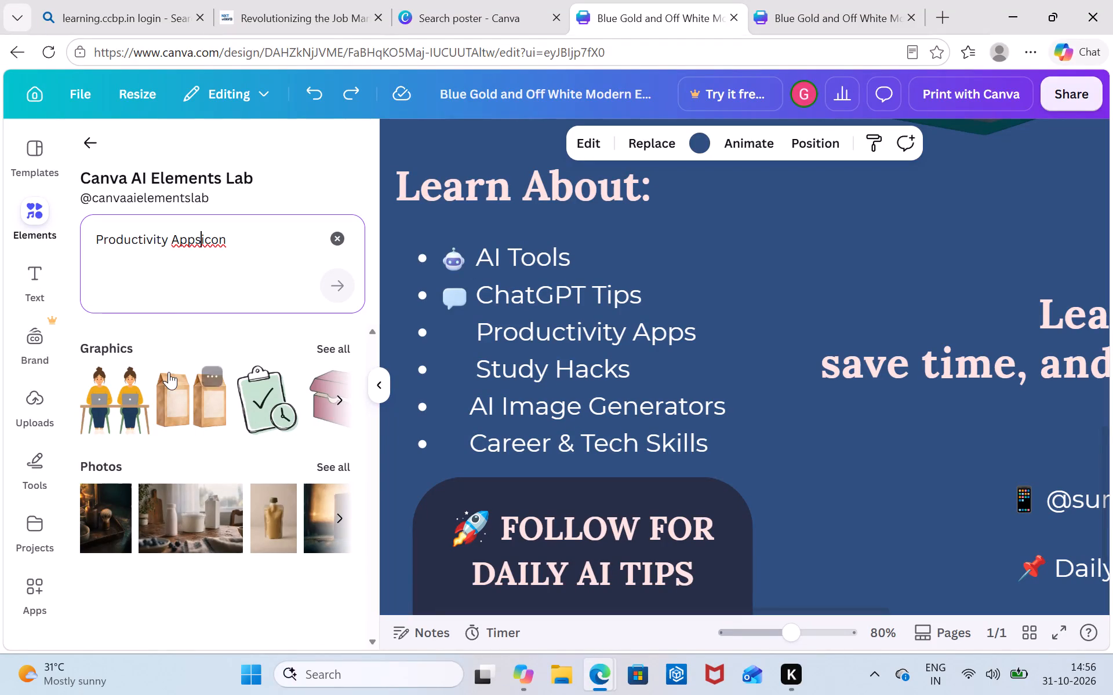
# Look through the graphics results of the Productivity Apps search for a suitable small icon.
pyautogui.hscroll(-3, 240, 401)
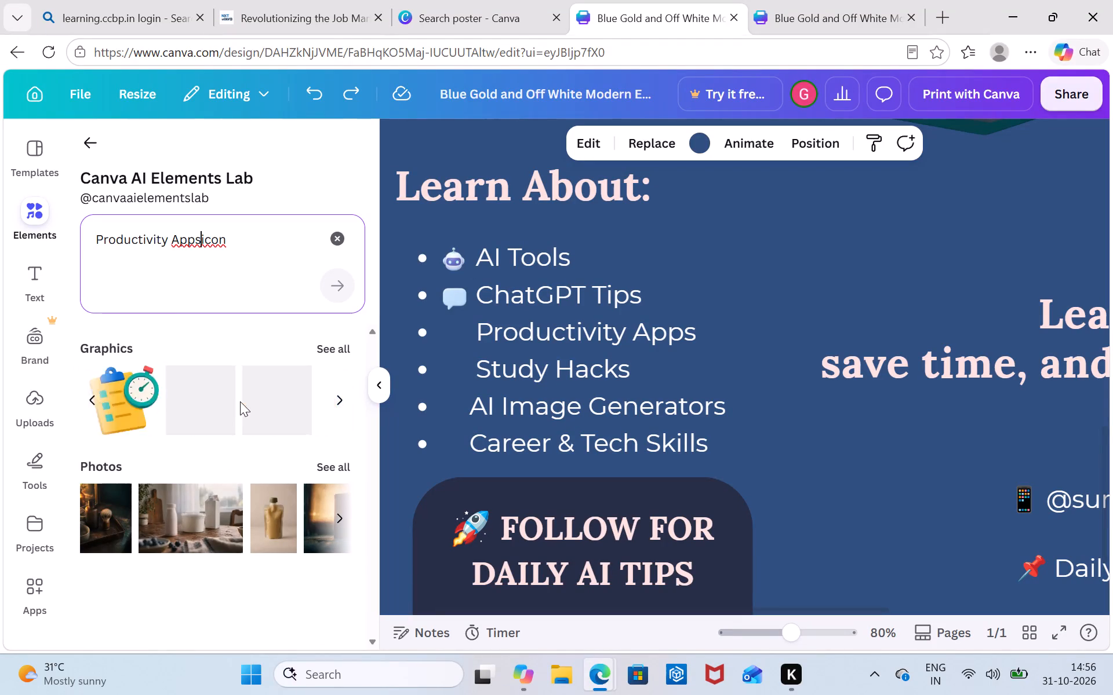
pyautogui.hscroll(-1, 240, 401)
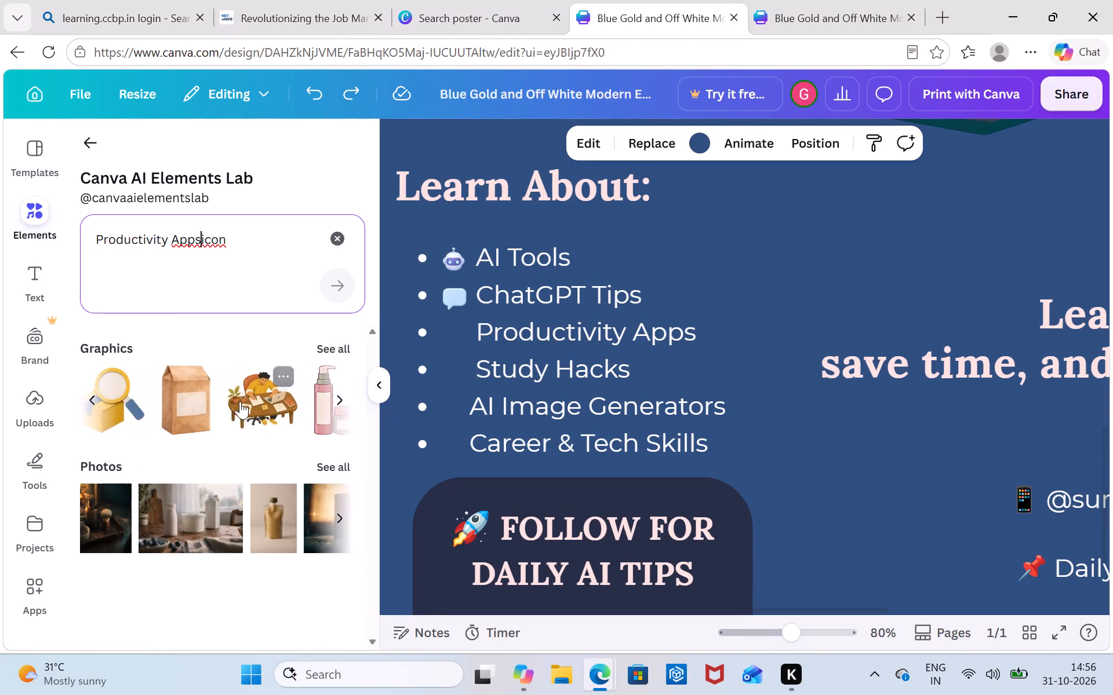
pyautogui.hscroll(2, 240, 401)
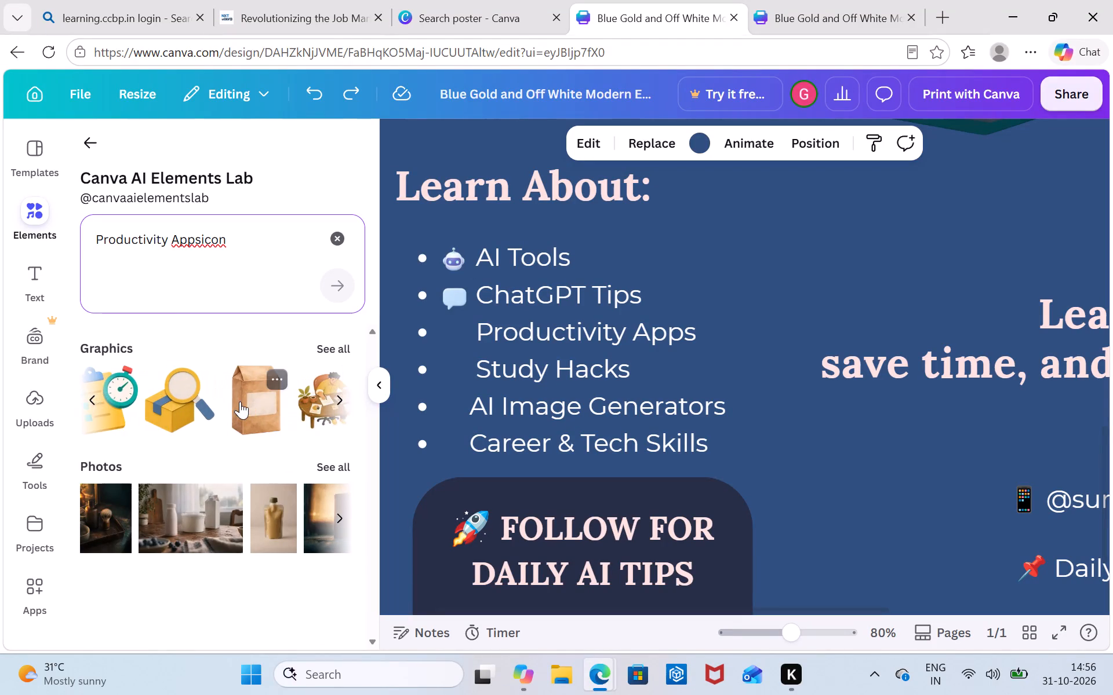
pyautogui.hscroll(1, 240, 401)
pyautogui.hscroll(-4, 240, 401)
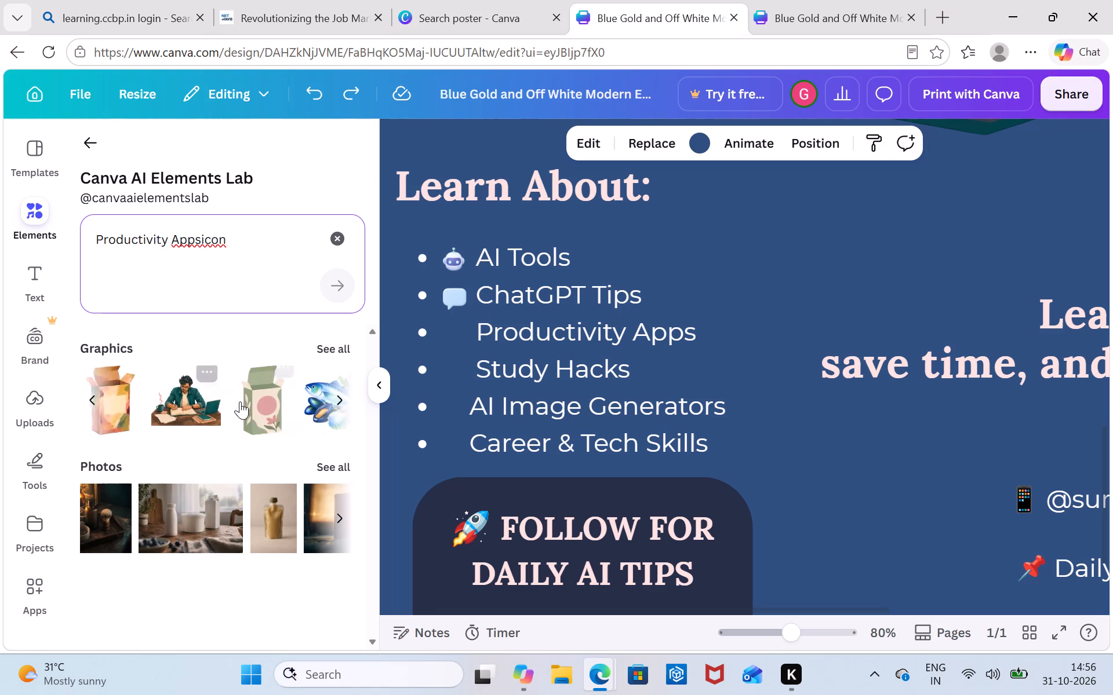
pyautogui.hscroll(-2, 240, 401)
pyautogui.hscroll(7, 240, 401)
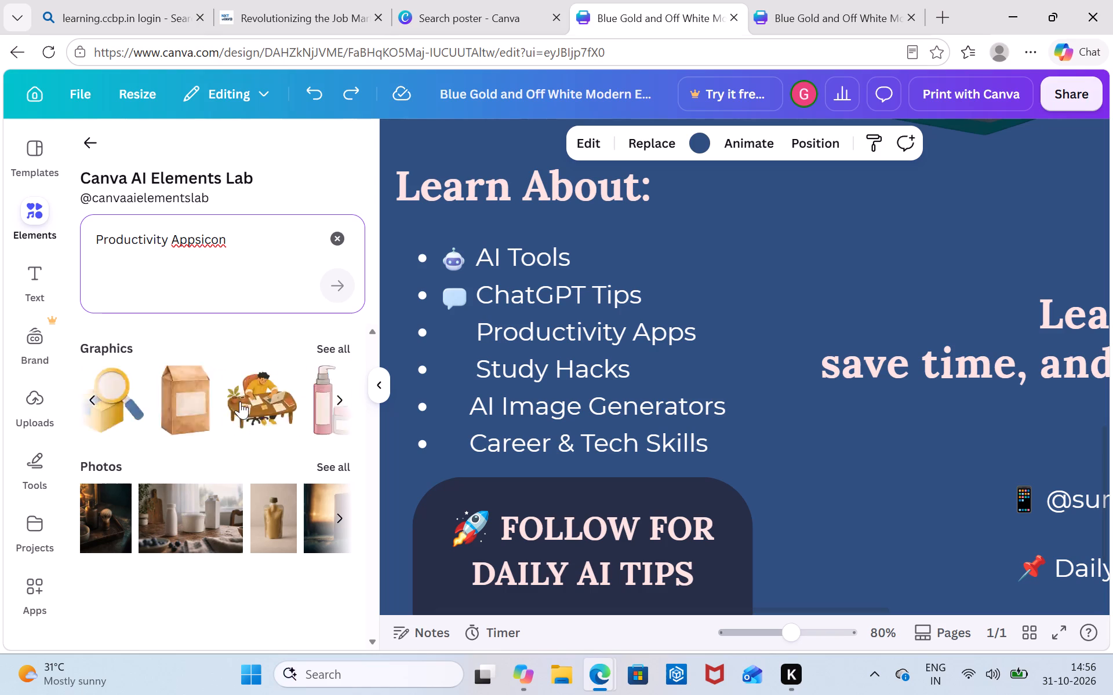
pyautogui.hscroll(4, 240, 401)
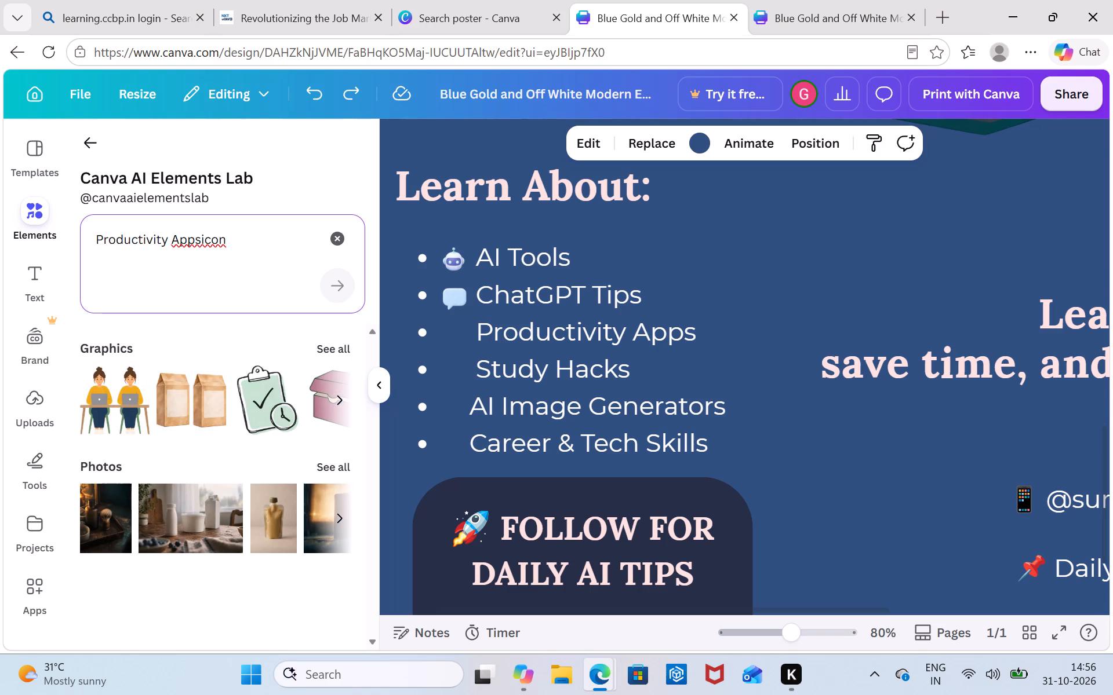
# Correct the spacing in the elements search to "Productivity Apps icon" and run it again.
pyautogui.press('space')
pyautogui.press('Return')
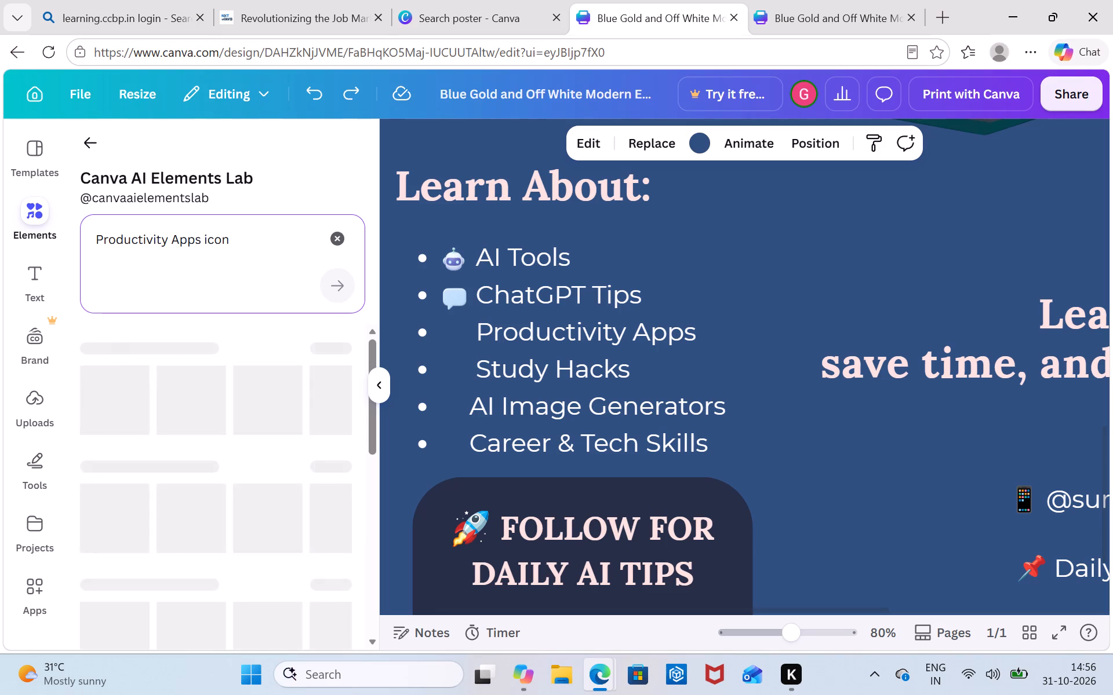
# Find the yellow clipboard with a teal stopwatch among the graphics results and add it to the poster.
pyautogui.hscroll(-1, 185, 398)
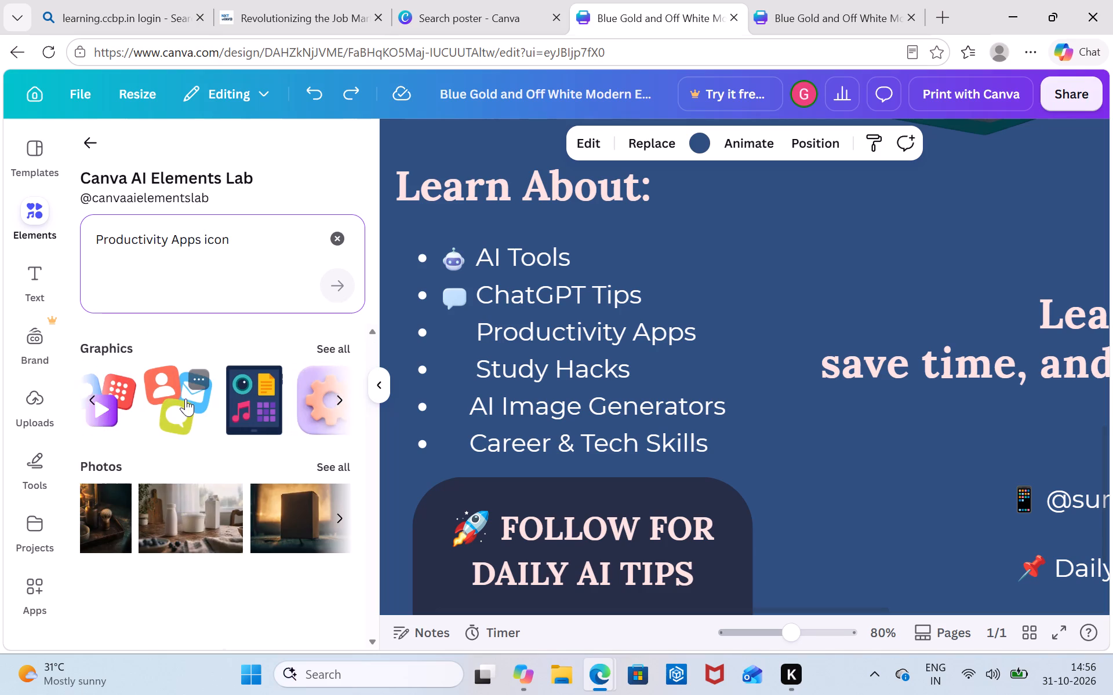
pyautogui.hscroll(-2, 185, 398)
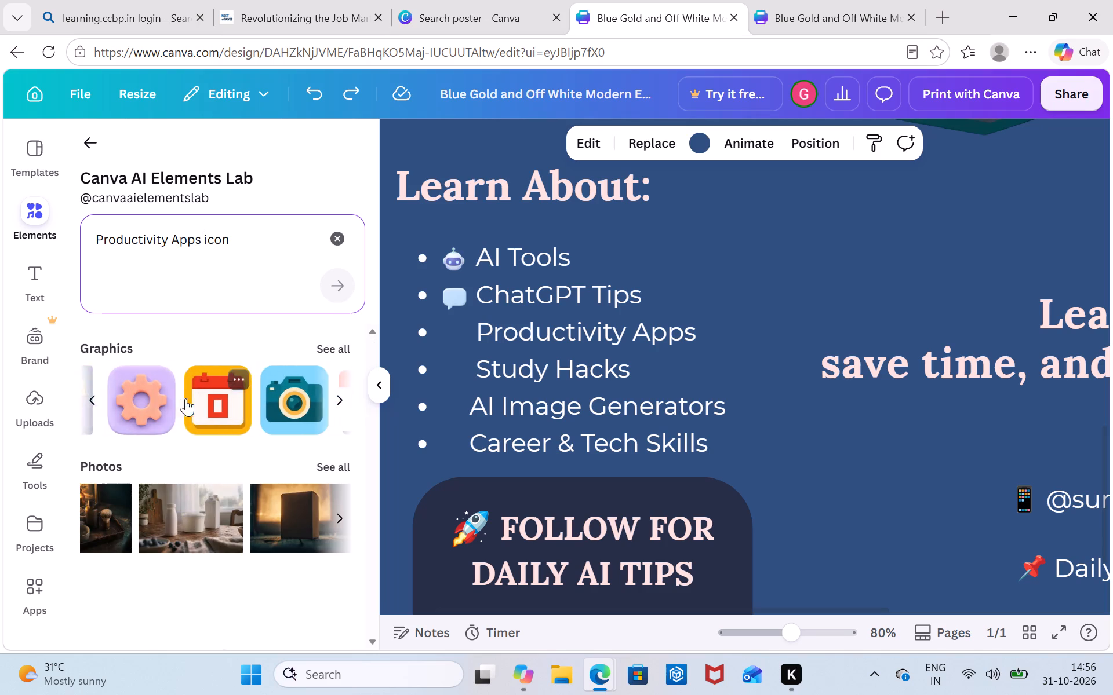
pyautogui.hscroll(-4, 185, 398)
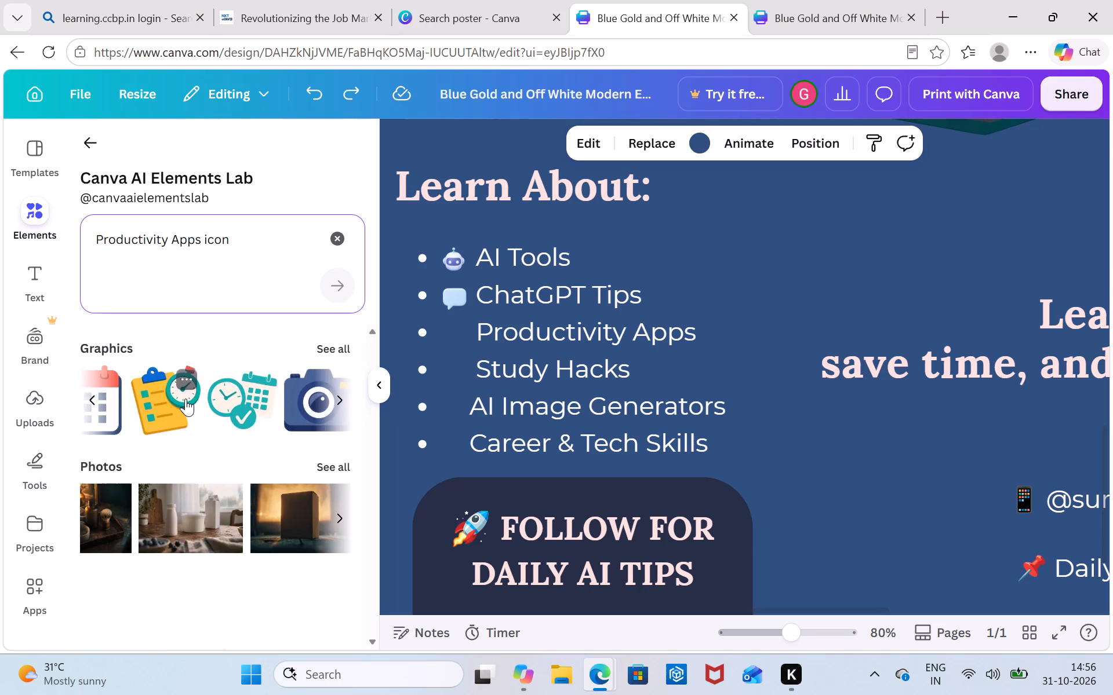
pyautogui.hscroll(-1, 185, 398)
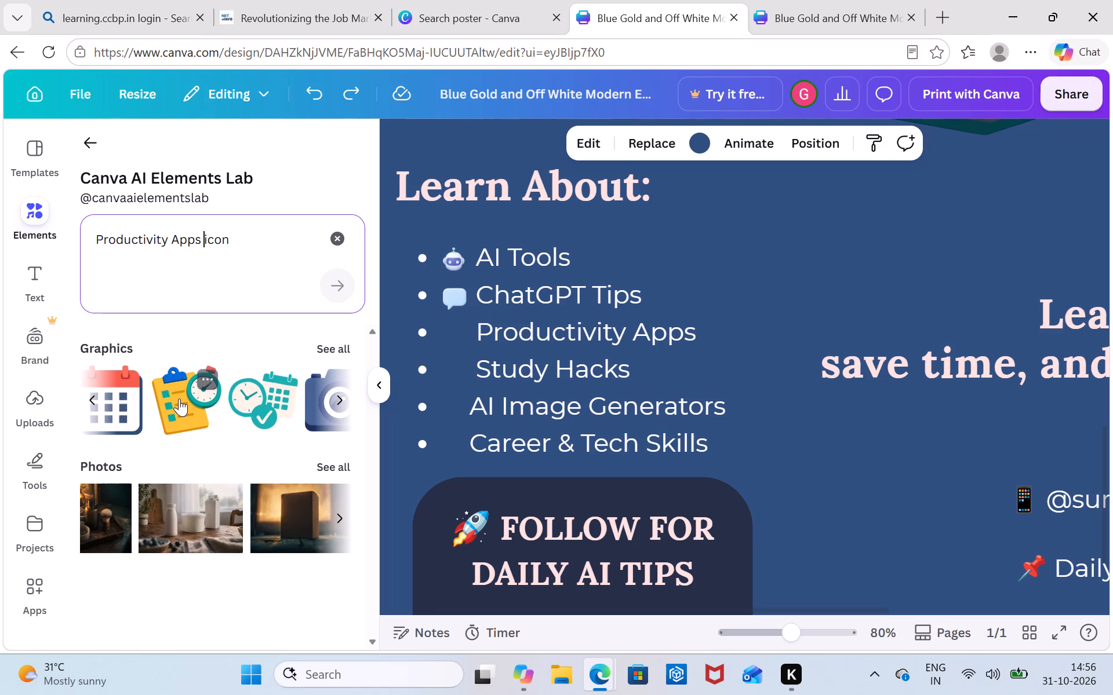
pyautogui.click(179, 398)
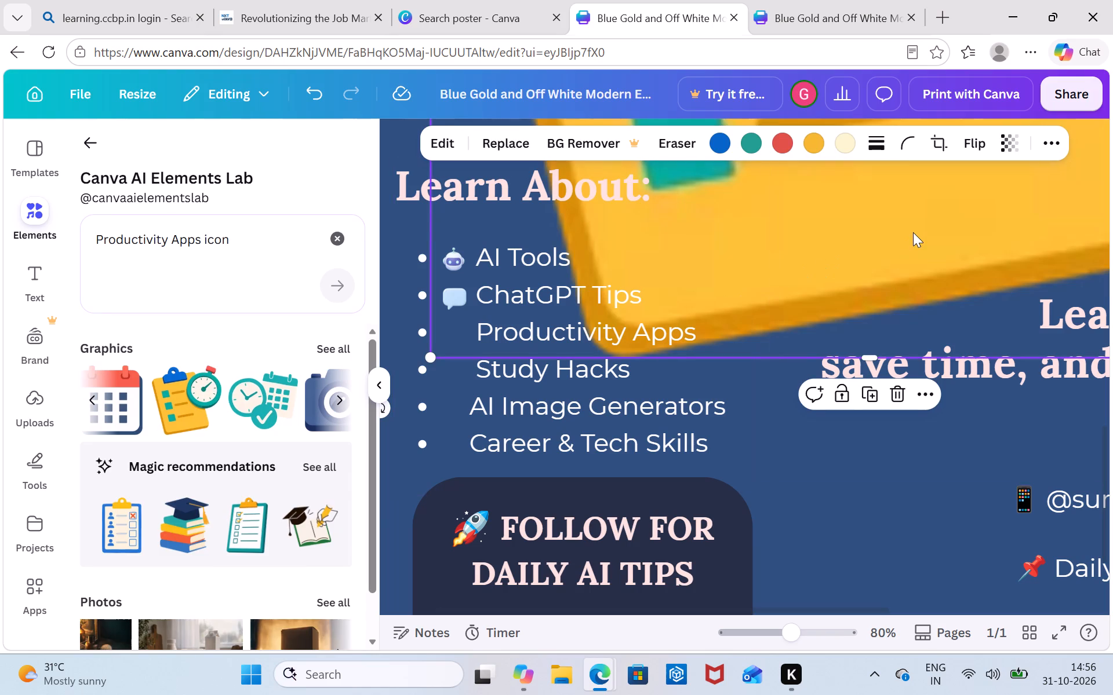
# Shrink the clipboard-and-stopwatch graphic to a tiny icon about the size of the speech bubble, clear of the Learn About list.
pyautogui.click(908, 229)
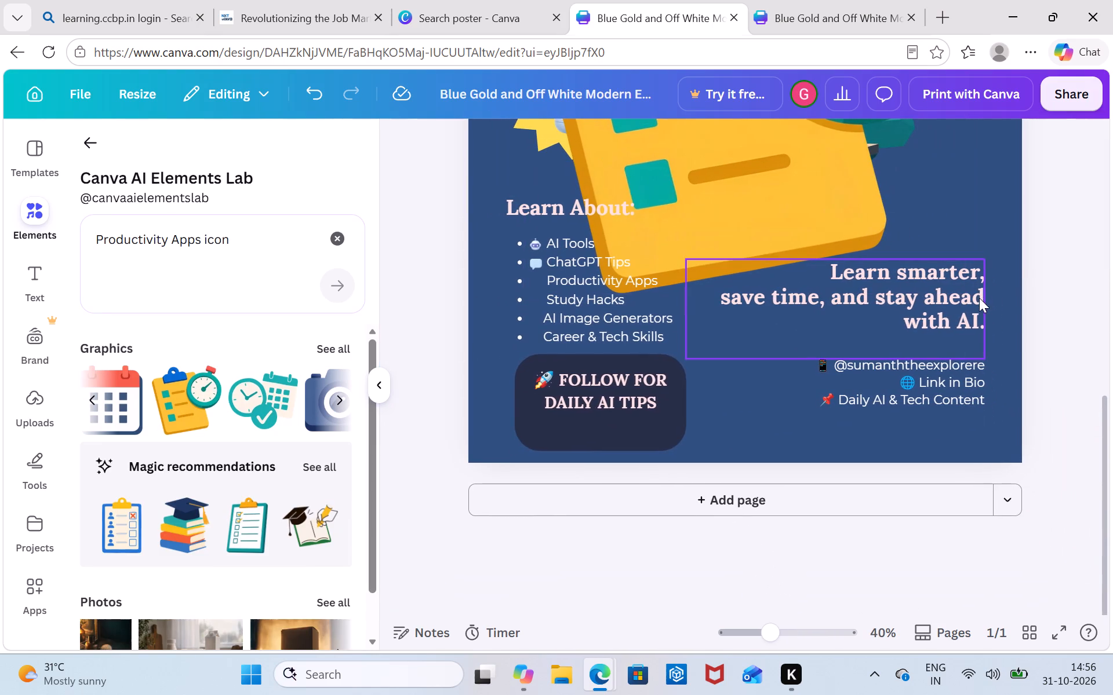
pyautogui.click(884, 232)
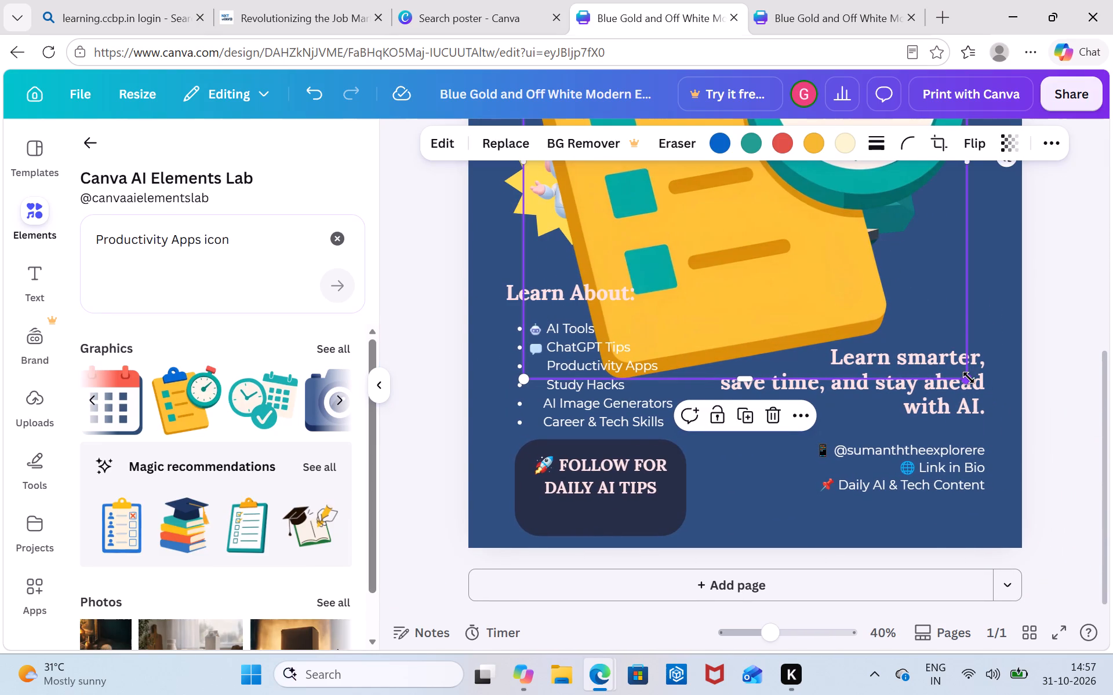
pyautogui.moveTo(966, 382); pyautogui.dragTo(733, 257)
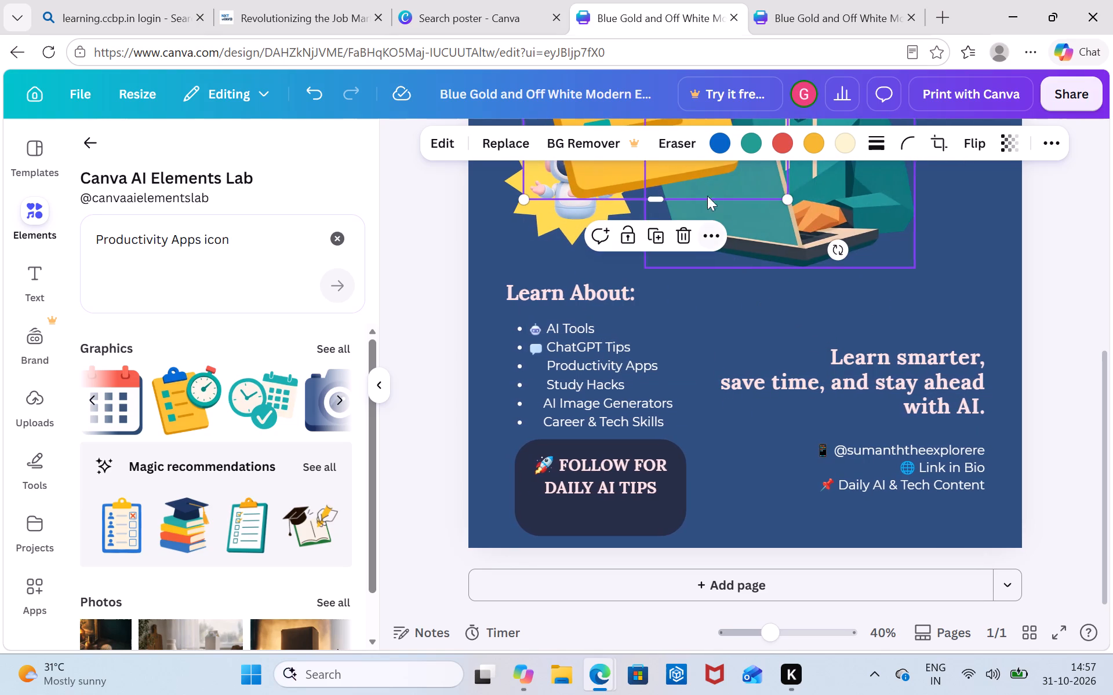
pyautogui.moveTo(704, 165); pyautogui.dragTo(762, 361)
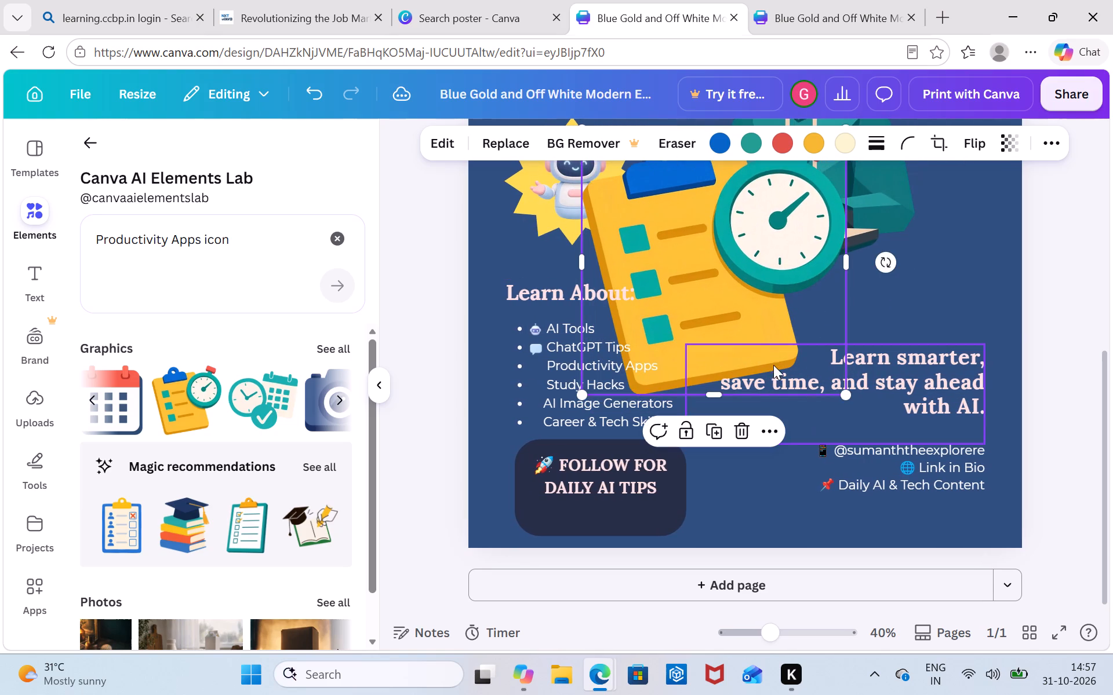
pyautogui.moveTo(842, 396); pyautogui.dragTo(725, 315)
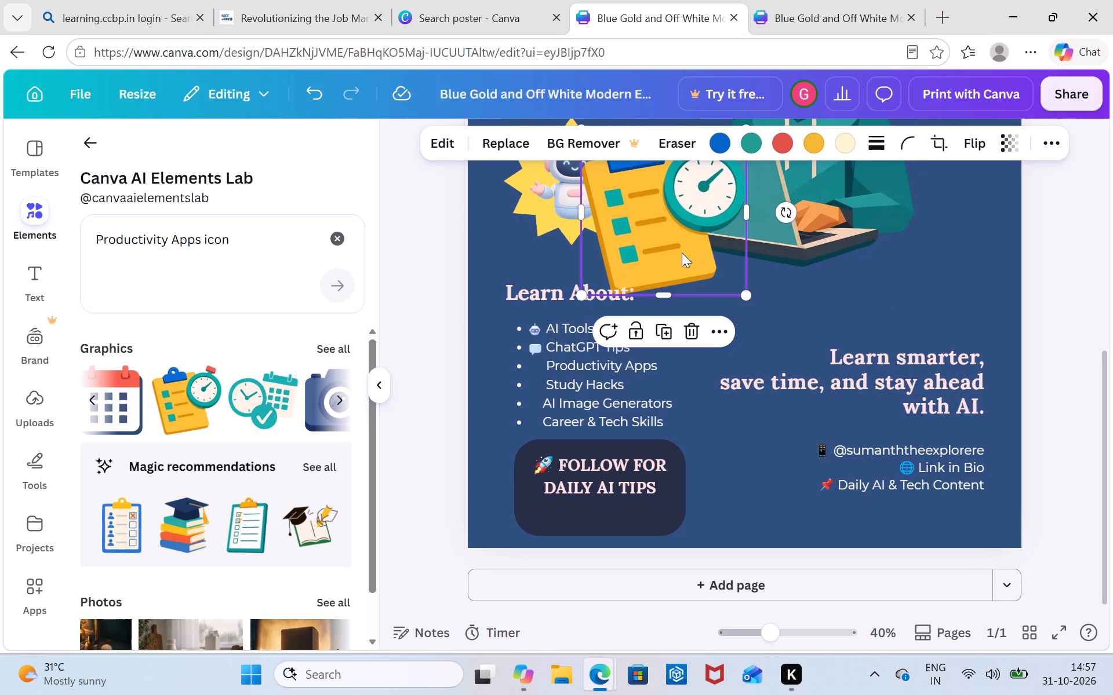
pyautogui.moveTo(682, 253); pyautogui.dragTo(743, 364)
pyautogui.moveTo(812, 412); pyautogui.dragTo(679, 283)
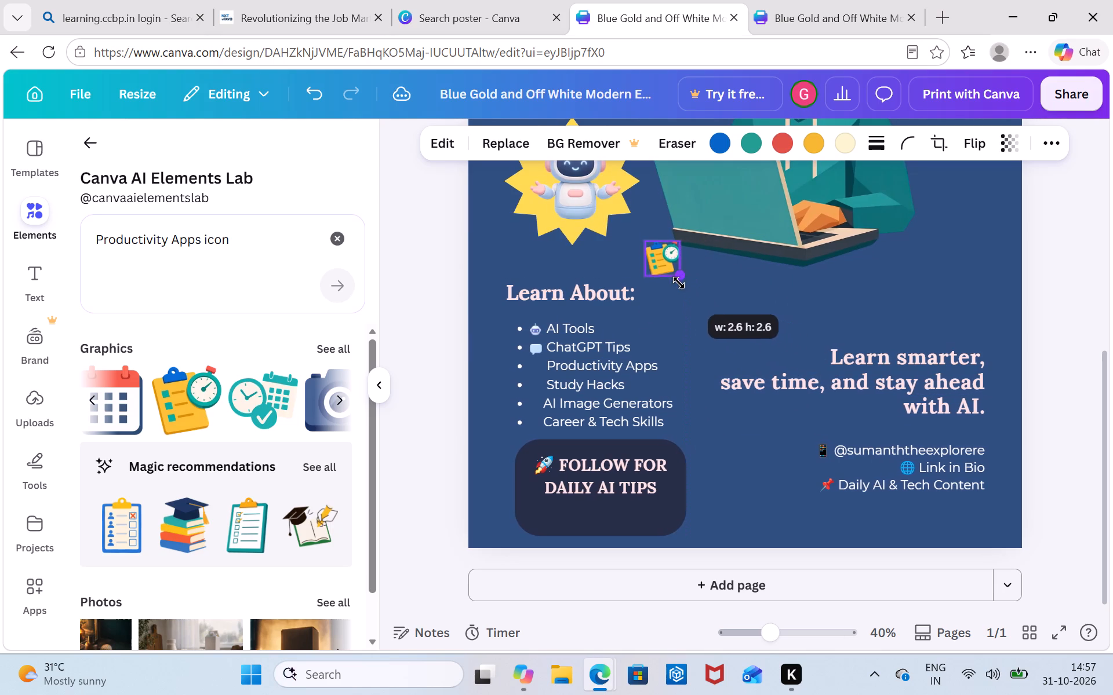
pyautogui.moveTo(679, 283); pyautogui.dragTo(675, 280)
pyautogui.moveTo(661, 255); pyautogui.dragTo(734, 312)
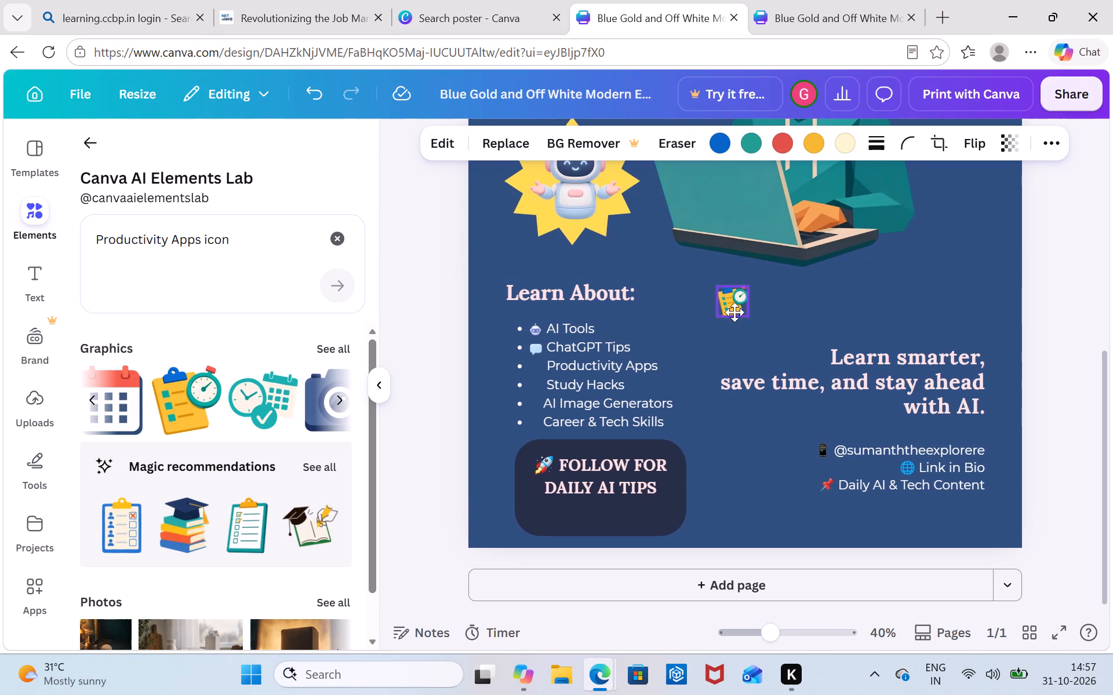
pyautogui.moveTo(734, 312); pyautogui.dragTo(704, 339)
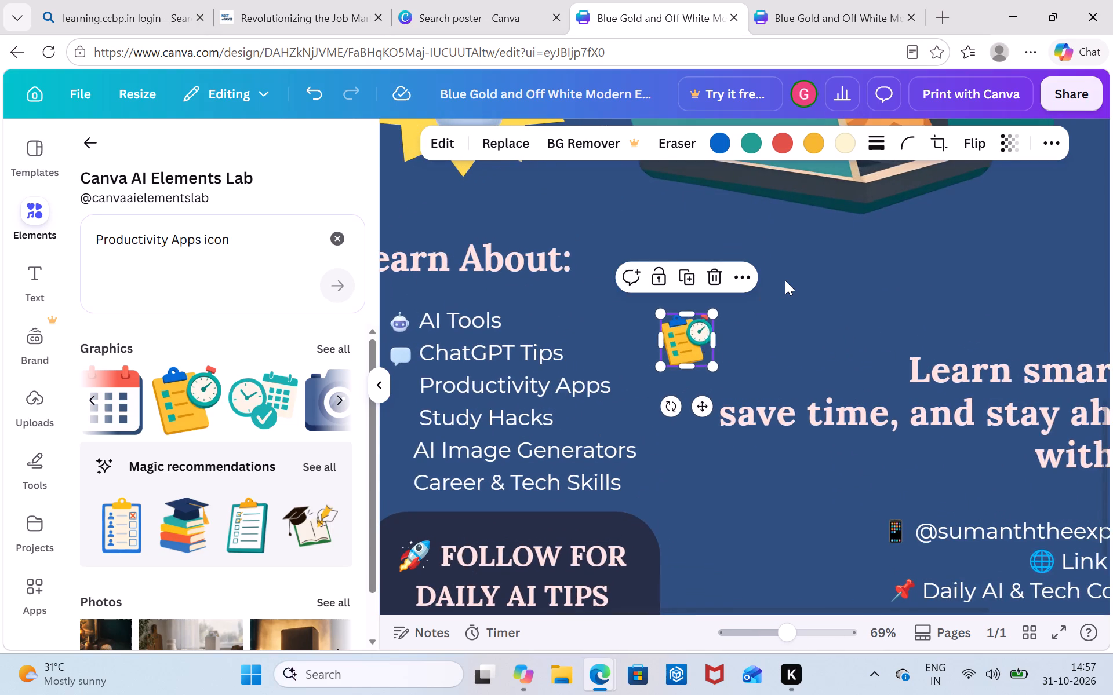
pyautogui.hscroll(2, 785, 280)
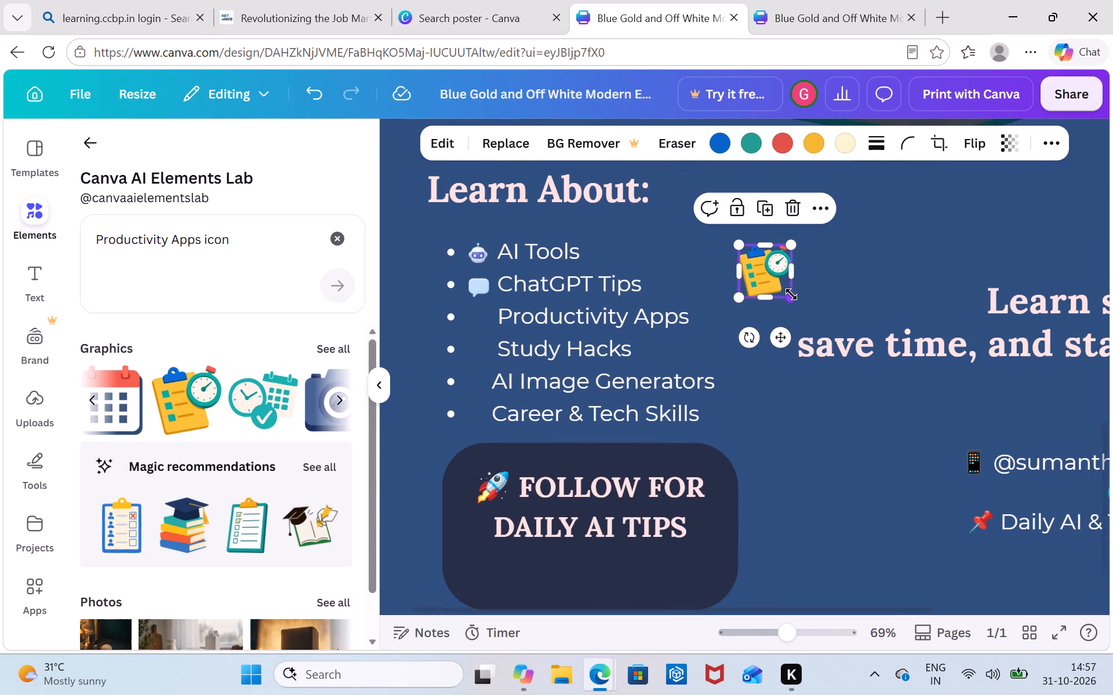
pyautogui.moveTo(788, 298); pyautogui.dragTo(751, 264)
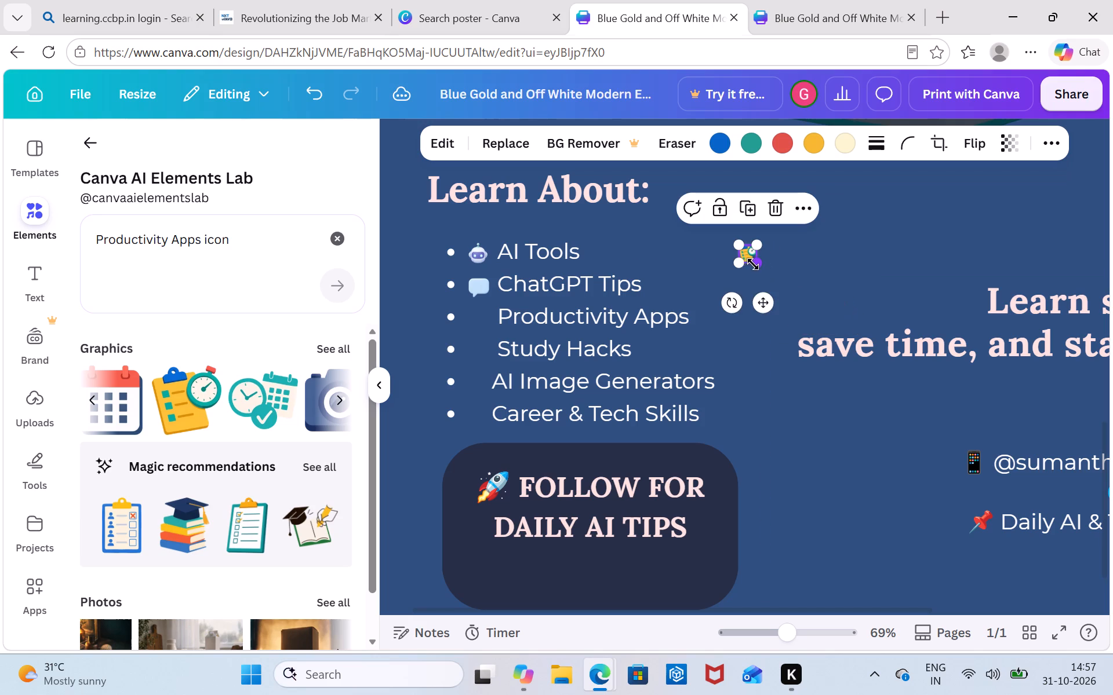
# Place the tiny clipboard icon in the gap between the bullet and "Productivity Apps" in the Learn About list.
pyautogui.moveTo(763, 306); pyautogui.dragTo(496, 370)
pyautogui.click(489, 334)
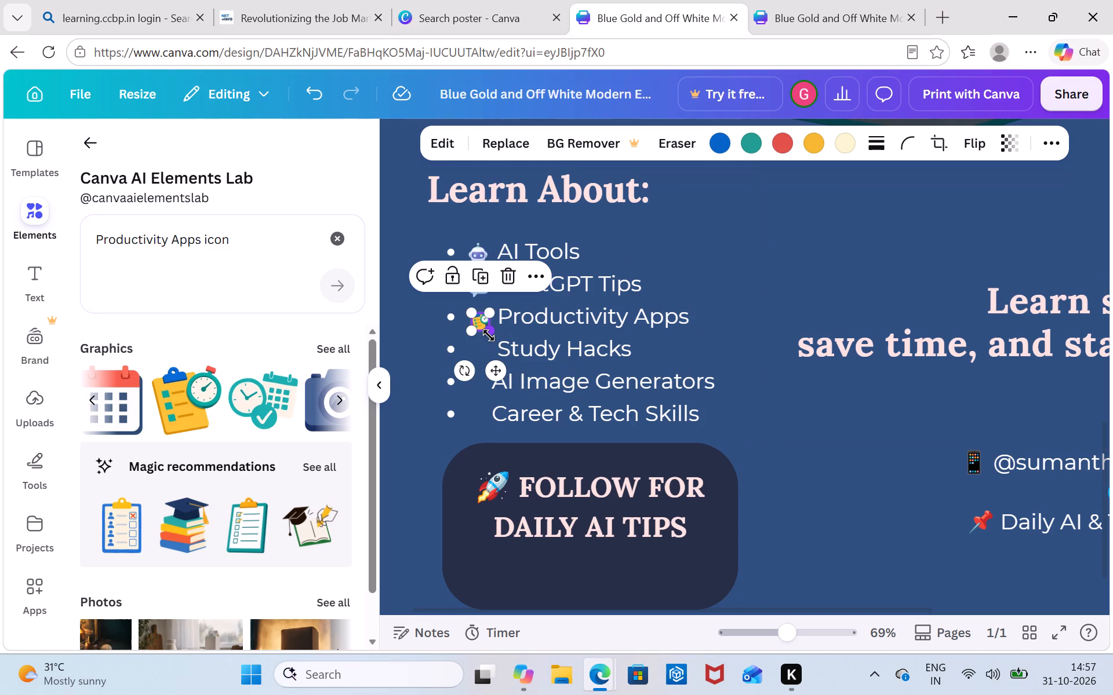
pyautogui.click(831, 254)
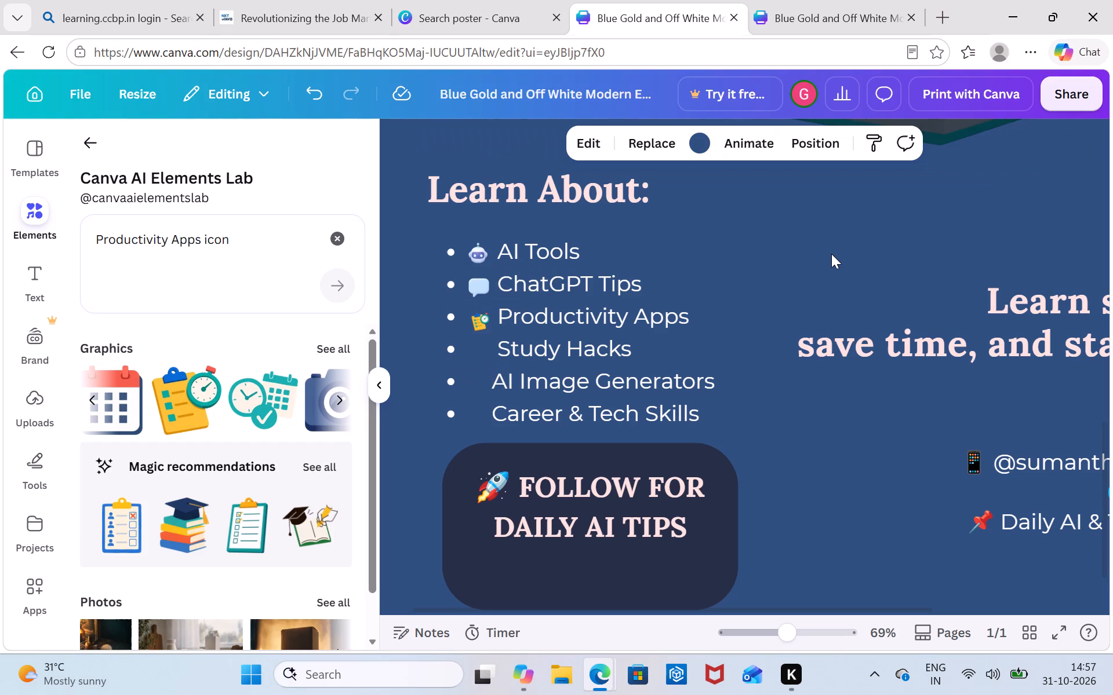
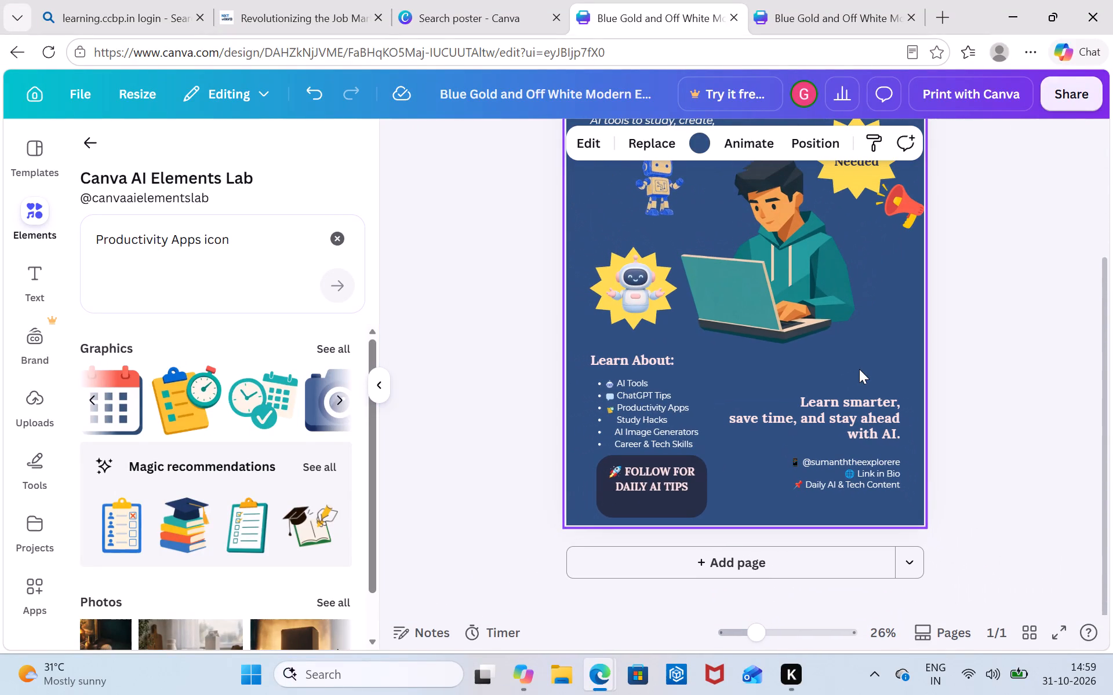
# Capture a screenshot of the whole LEARN AI poster page with the Snipping Tool.
pyautogui.scroll(1, 762, 376)
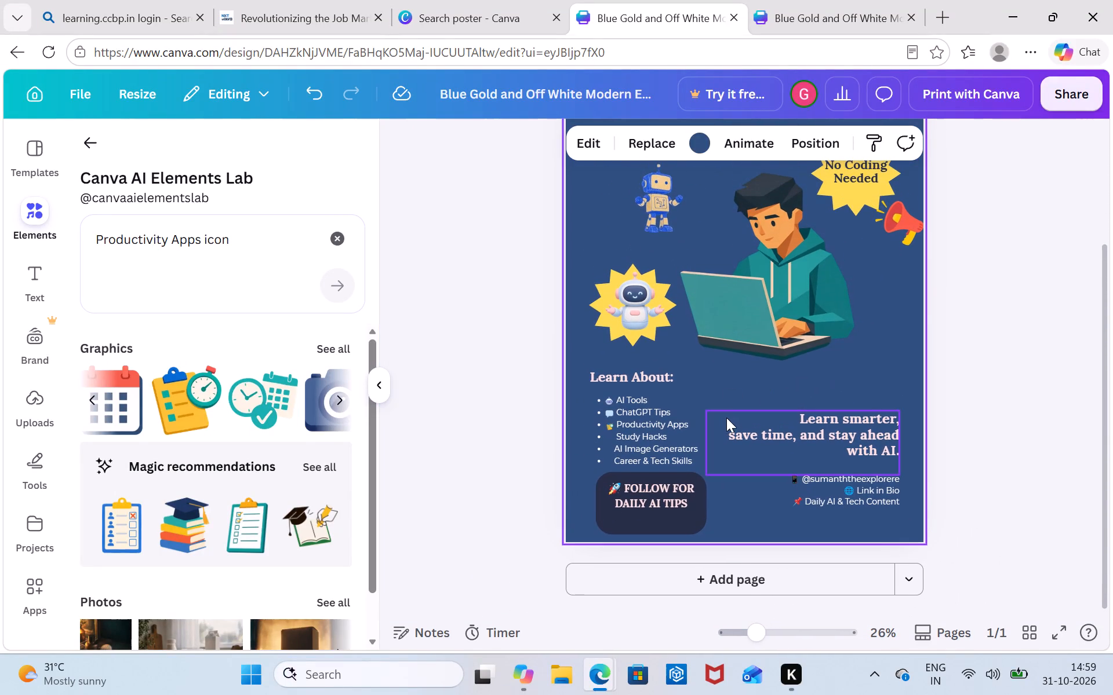
pyautogui.scroll(1, 839, 367)
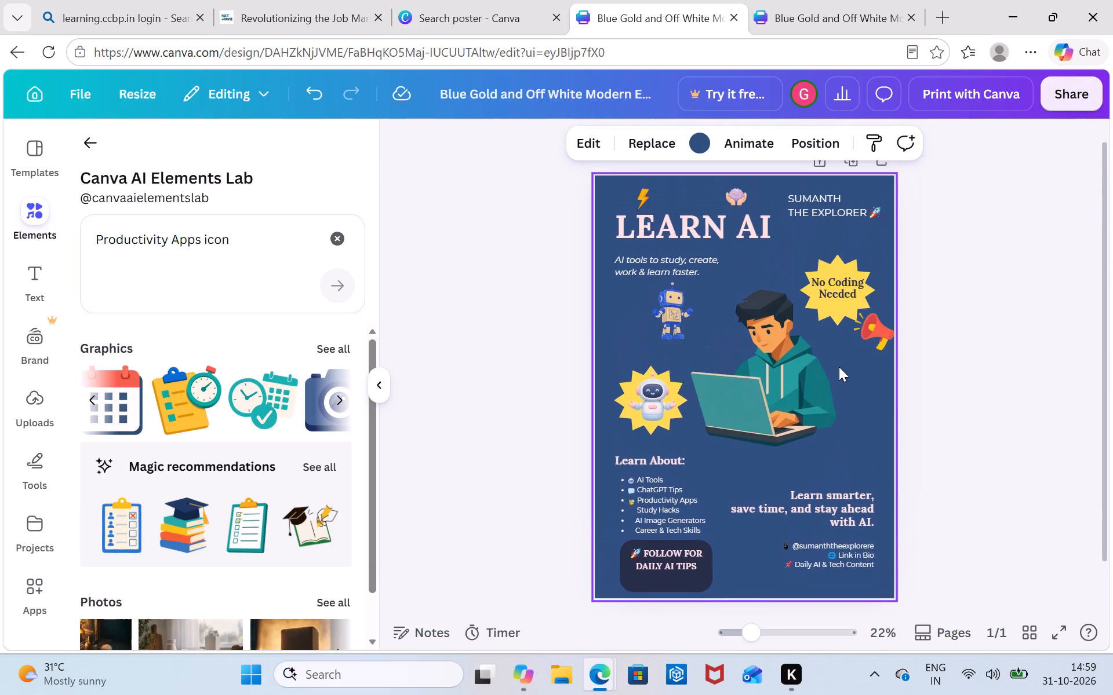
pyautogui.scroll(1, 839, 367)
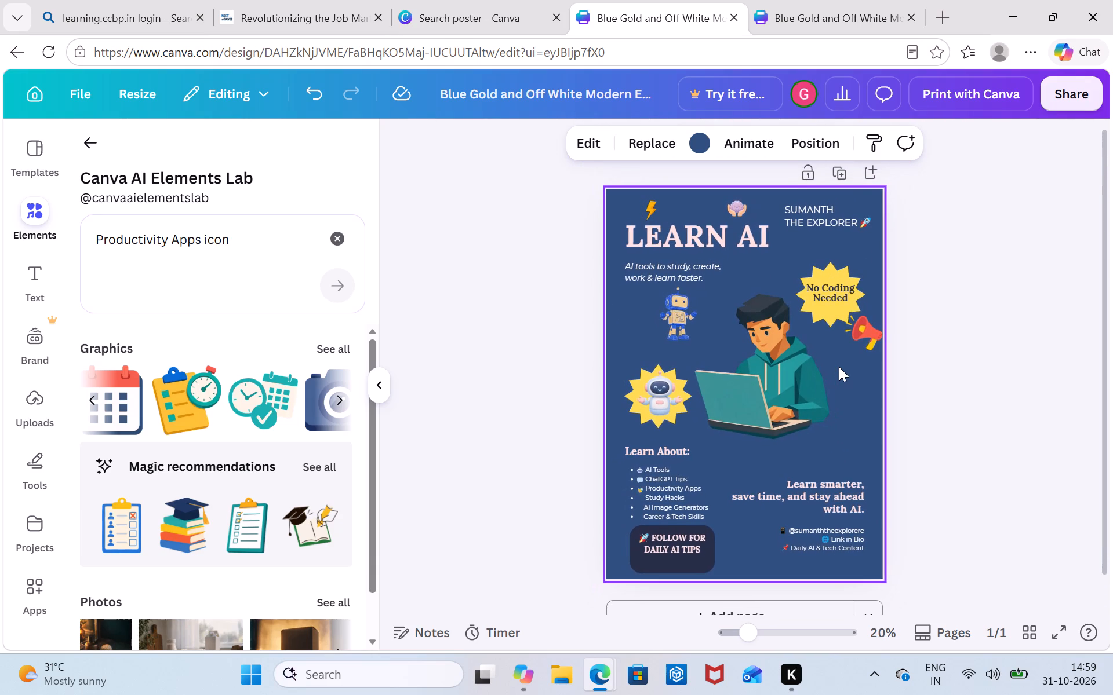
pyautogui.click(957, 368)
pyautogui.press('Print')
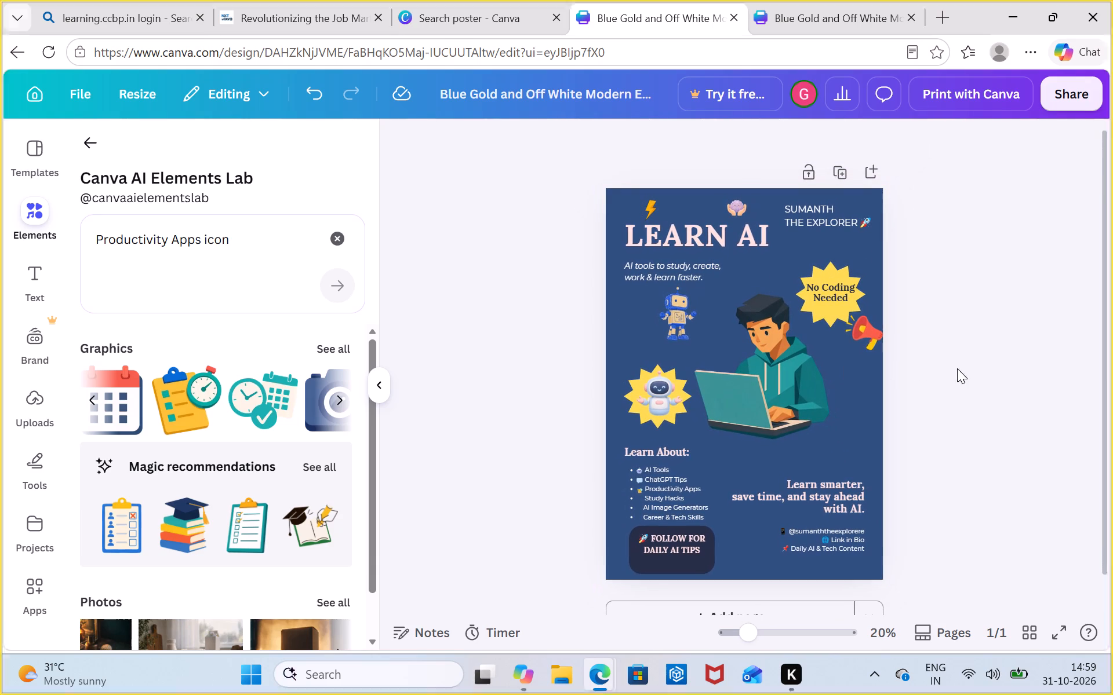
pyautogui.moveTo(599, 173); pyautogui.dragTo(903, 541)
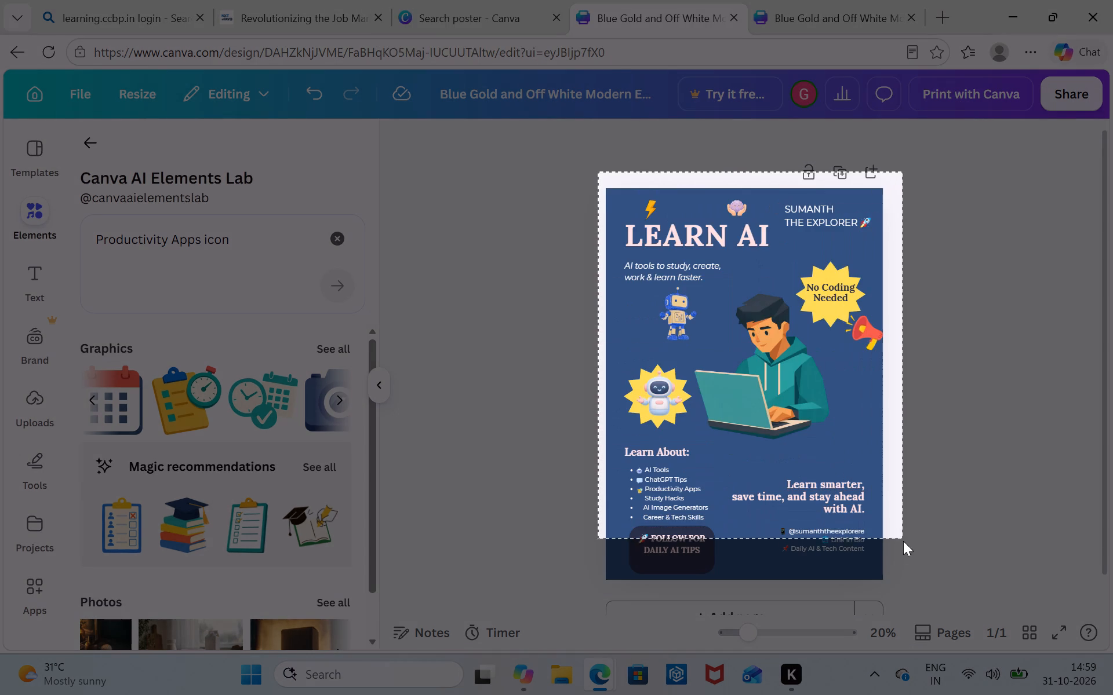
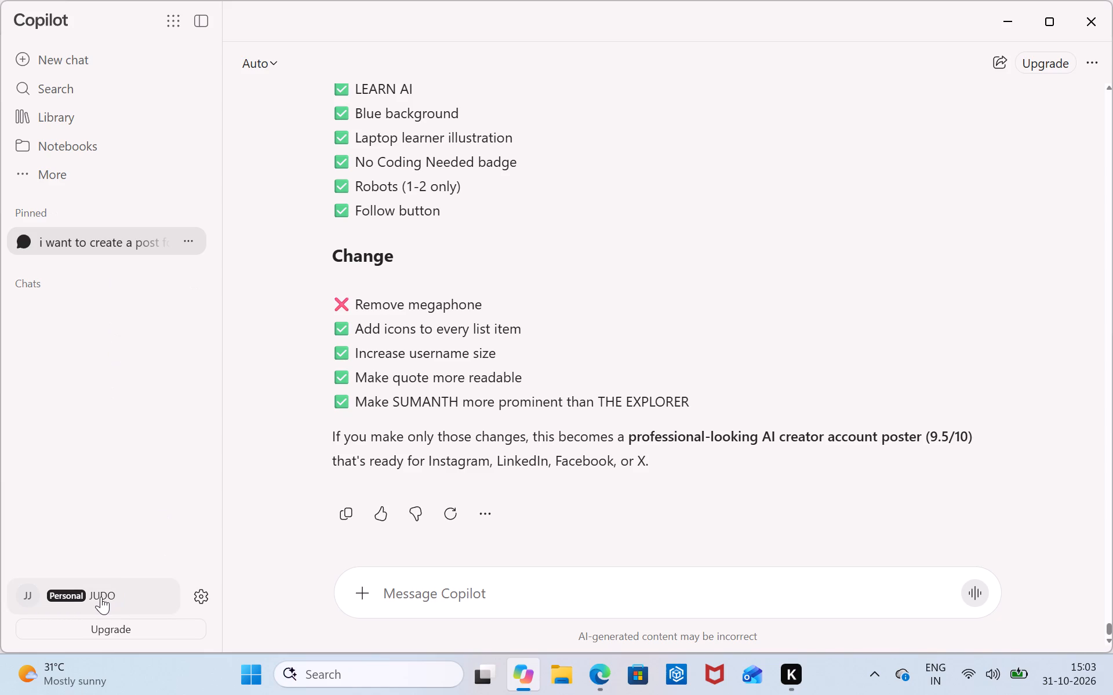
# Close the Copilot window to return to the LEARN AI poster in Canva.
pyautogui.click(1093, 13)
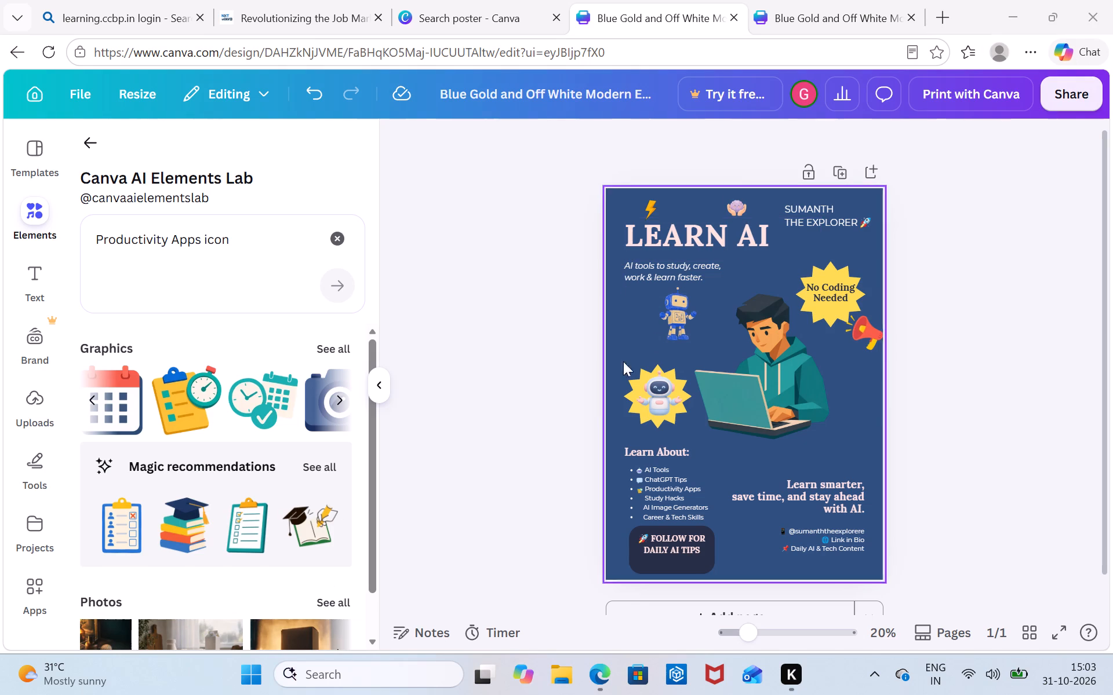
# Check the save status of the LEARN AI poster design.
pyautogui.click(393, 97)
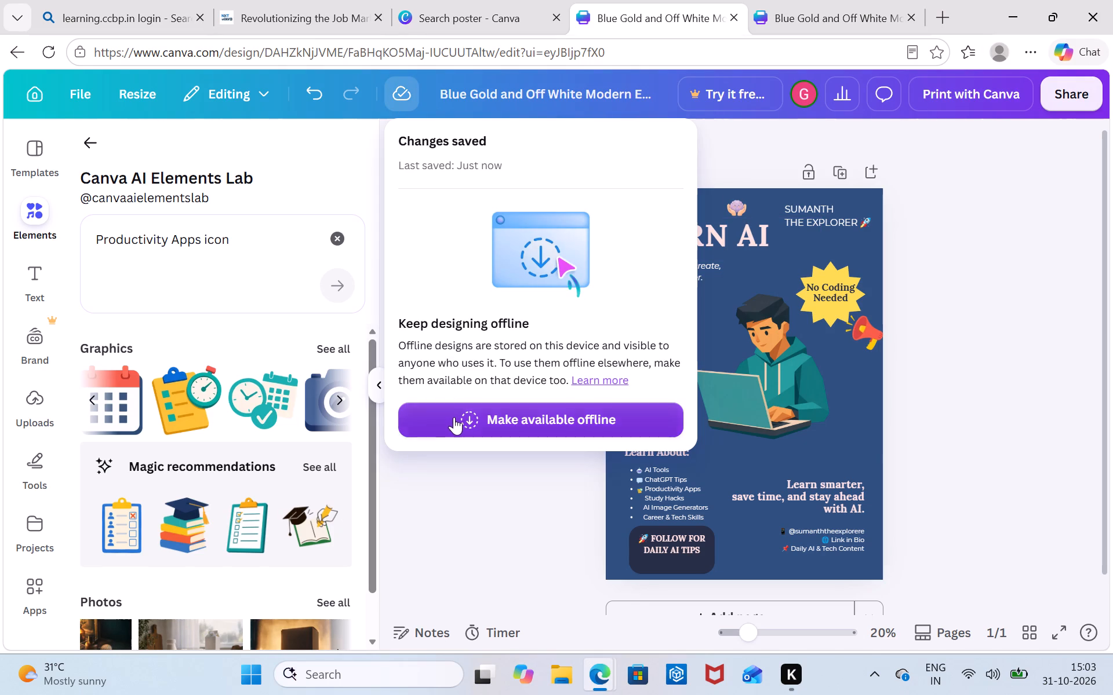
pyautogui.click(399, 102)
pyautogui.tripleClick(399, 102)
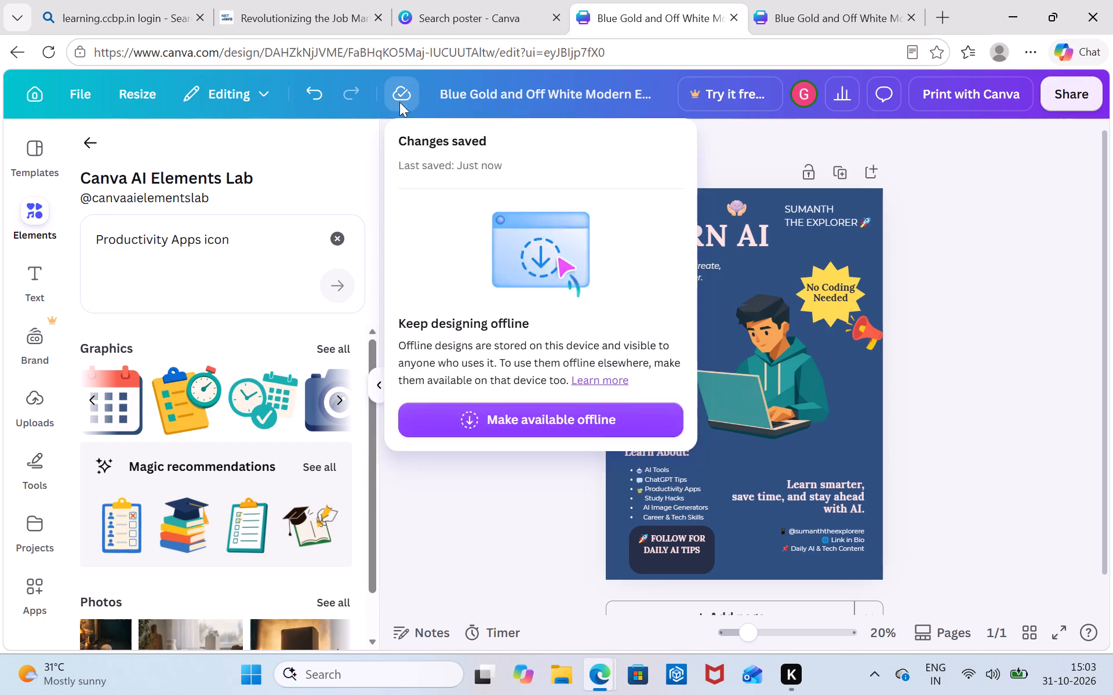
pyautogui.tripleClick(399, 102)
pyautogui.doubleClick(399, 102)
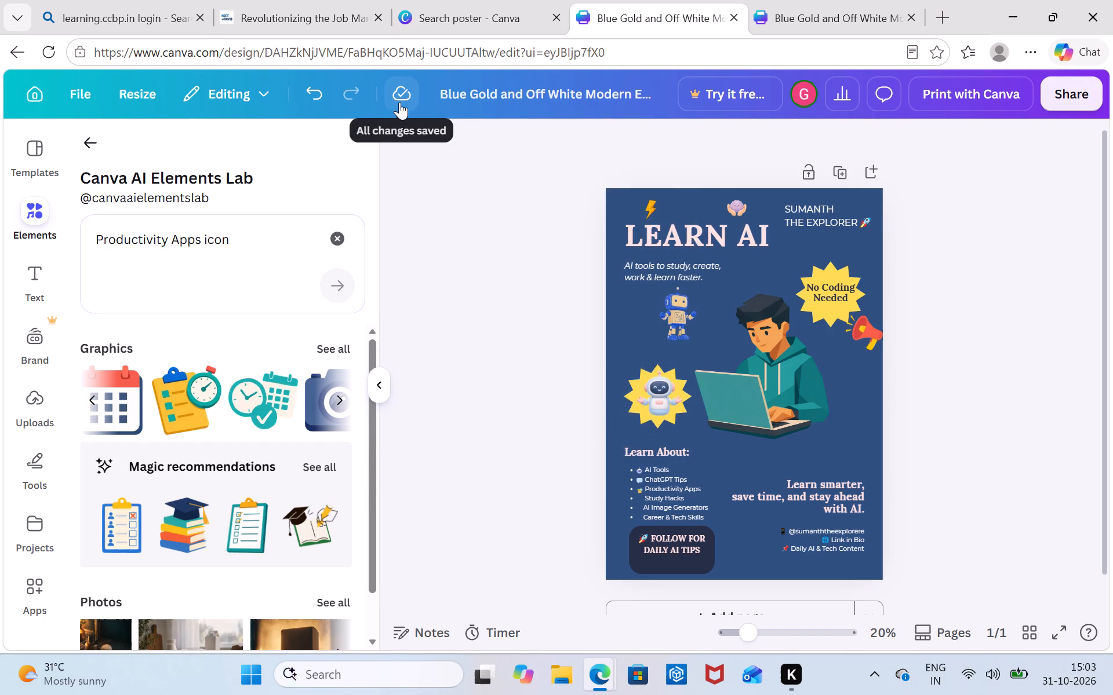
# Close the Edge browser window containing the Canva poster.
pyautogui.click(1079, 5)
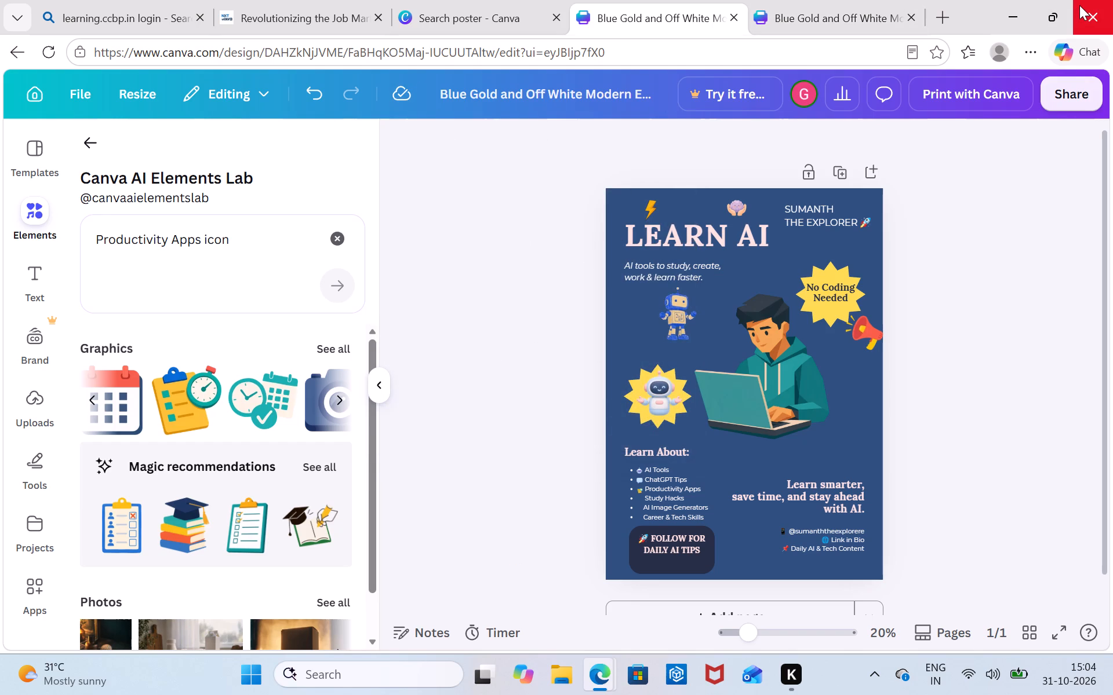